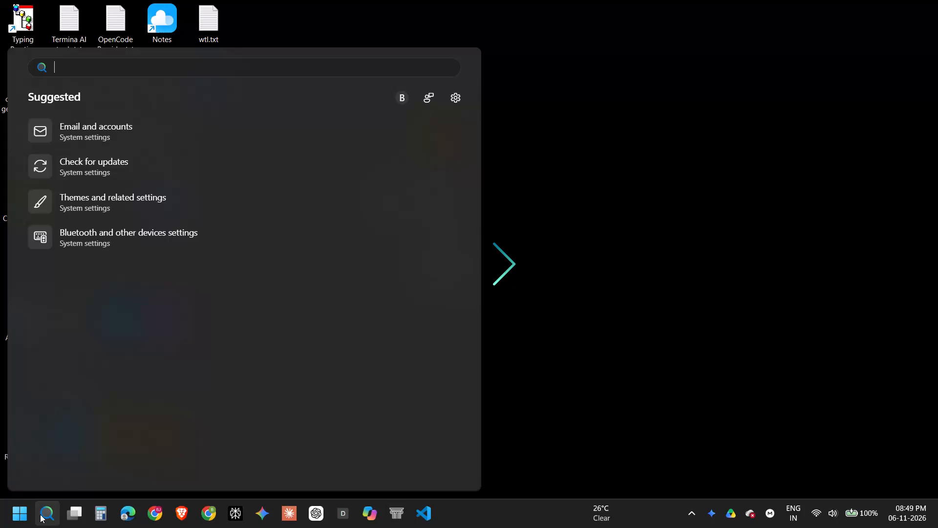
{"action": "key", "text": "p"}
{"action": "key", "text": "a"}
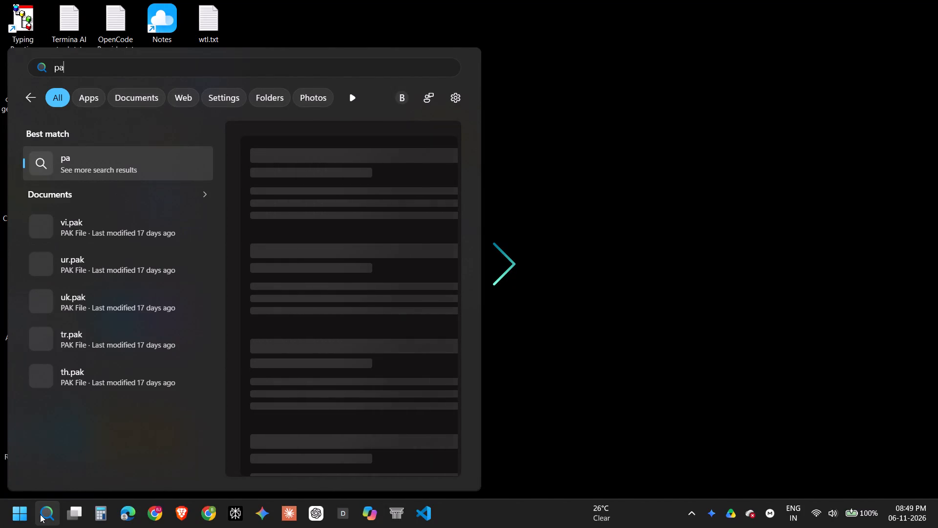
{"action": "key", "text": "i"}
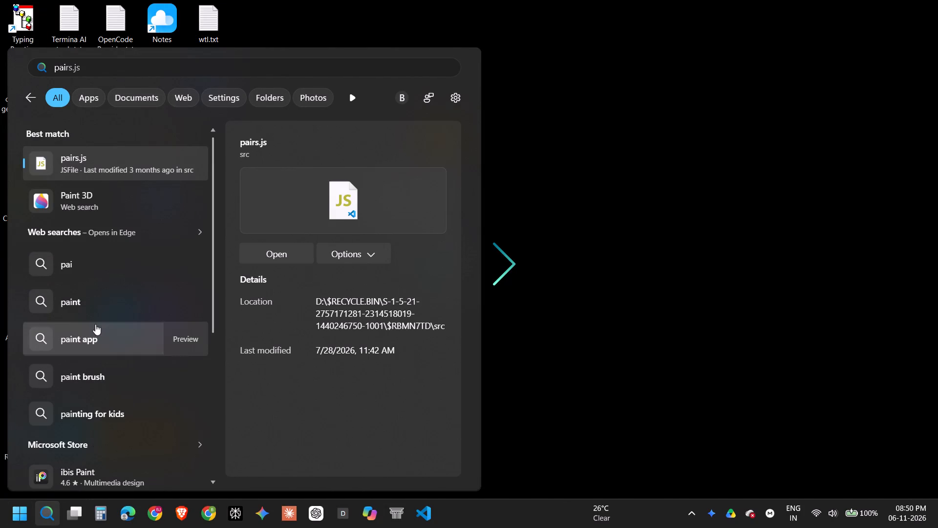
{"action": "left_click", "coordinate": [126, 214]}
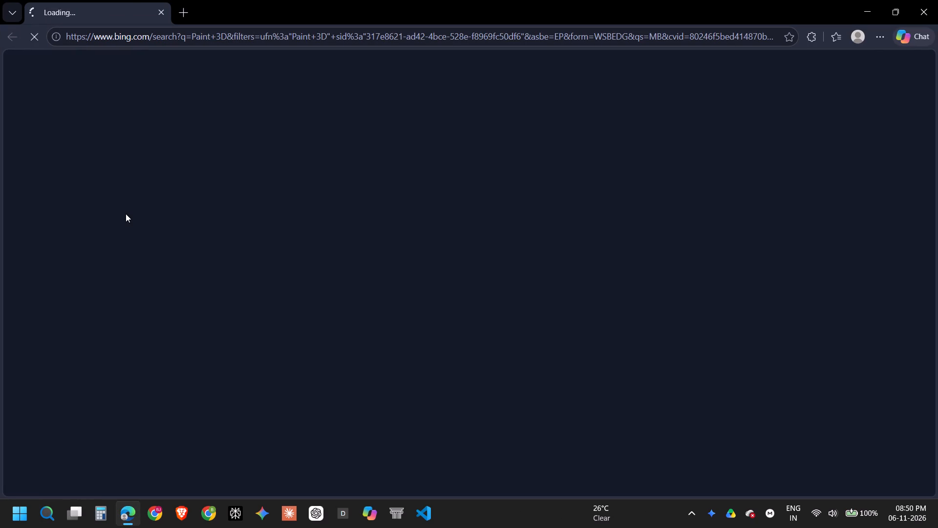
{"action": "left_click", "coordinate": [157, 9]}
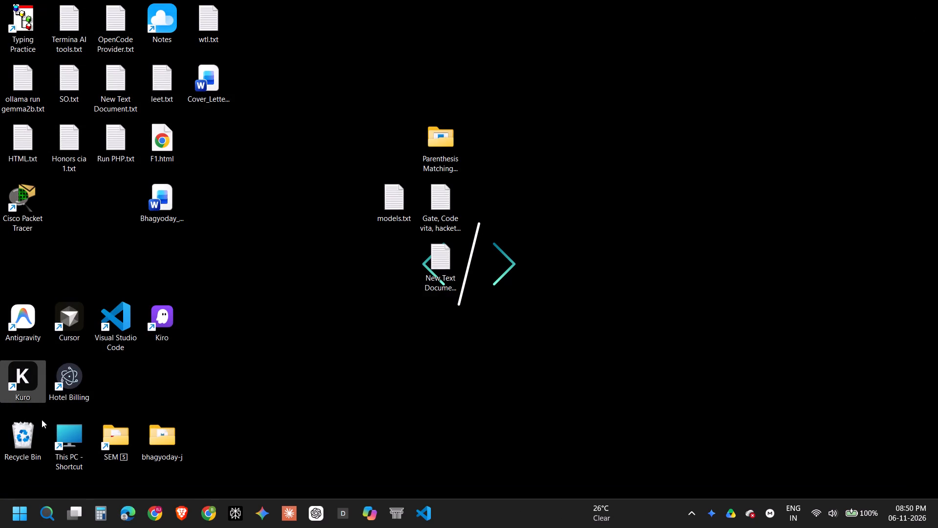
Open Paint from the list of all installed apps.
{"action": "left_click", "coordinate": [13, 511]}
{"action": "scroll", "coordinate": [93, 236], "scroll_direction": "down", "scroll_amount": 3}
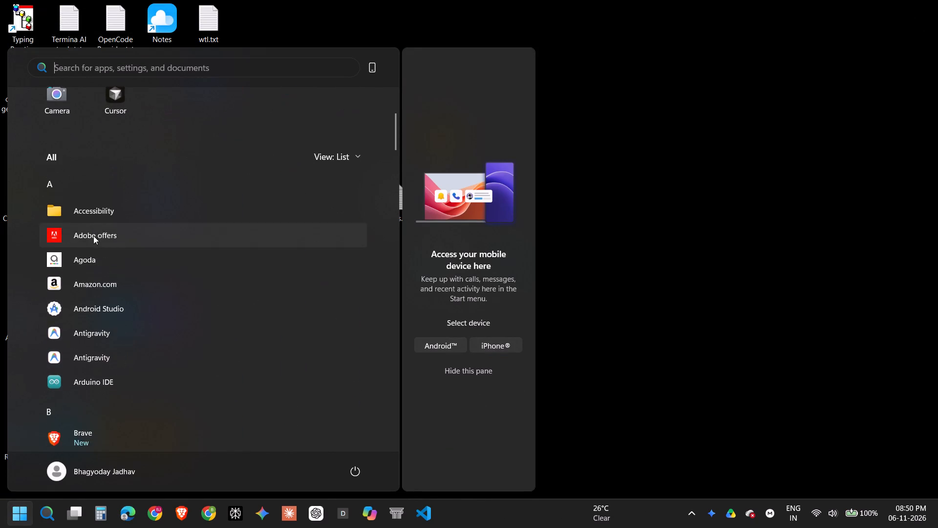
{"action": "scroll", "coordinate": [93, 236], "scroll_direction": "down", "scroll_amount": 6}
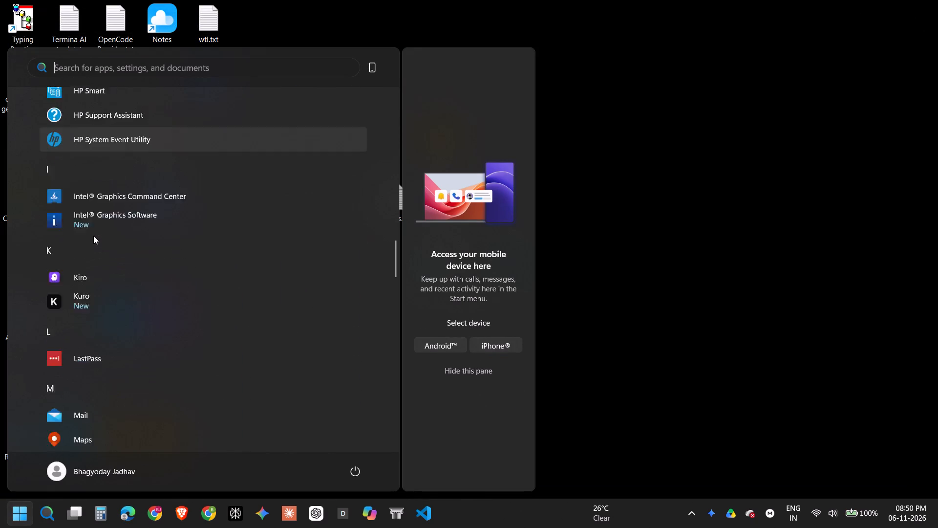
{"action": "scroll", "coordinate": [93, 236], "scroll_direction": "down", "scroll_amount": 6}
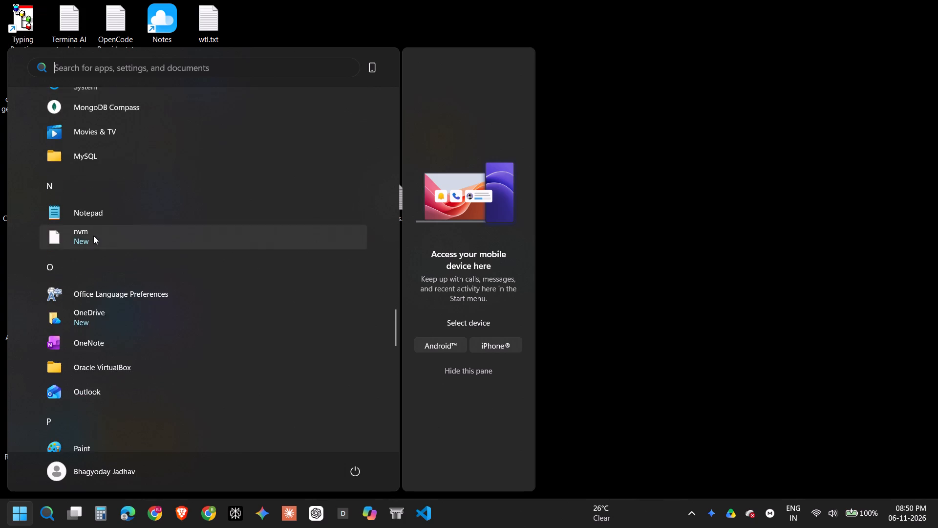
{"action": "scroll", "coordinate": [93, 236], "scroll_direction": "down", "scroll_amount": 3}
{"action": "left_click", "coordinate": [92, 308]}
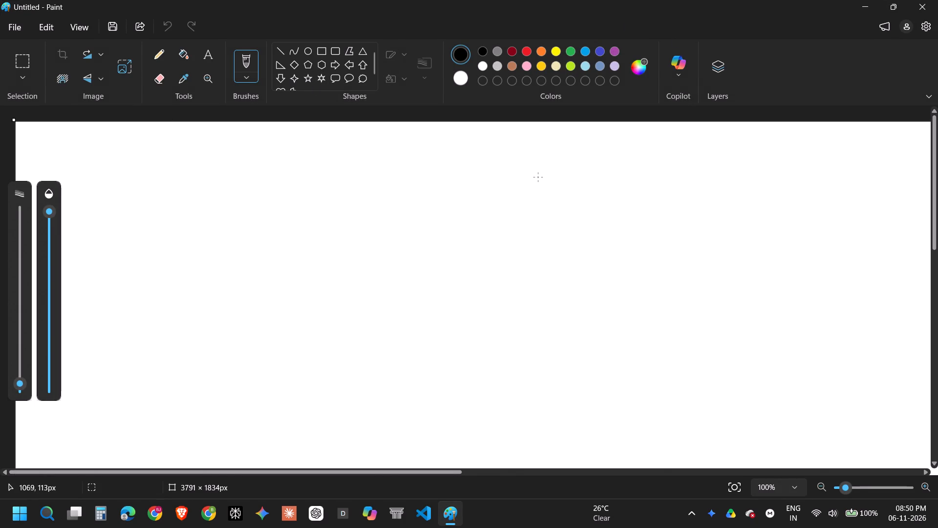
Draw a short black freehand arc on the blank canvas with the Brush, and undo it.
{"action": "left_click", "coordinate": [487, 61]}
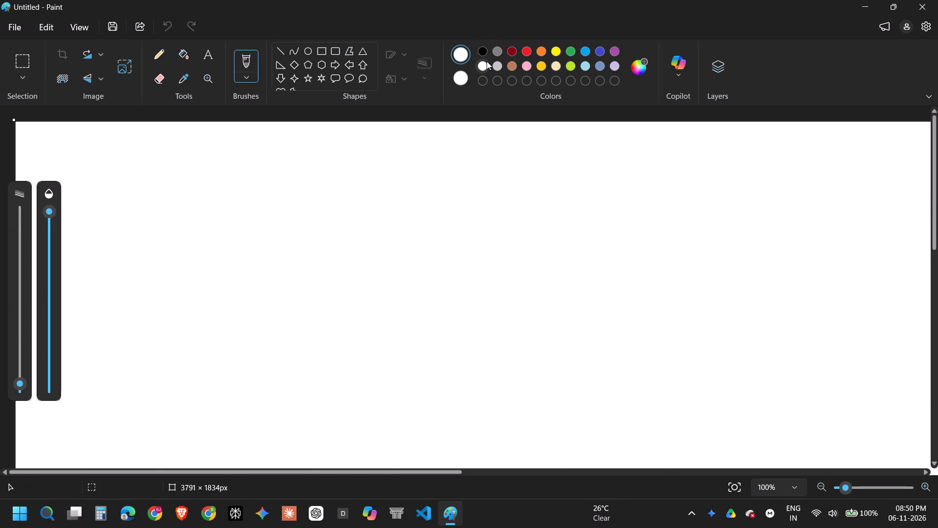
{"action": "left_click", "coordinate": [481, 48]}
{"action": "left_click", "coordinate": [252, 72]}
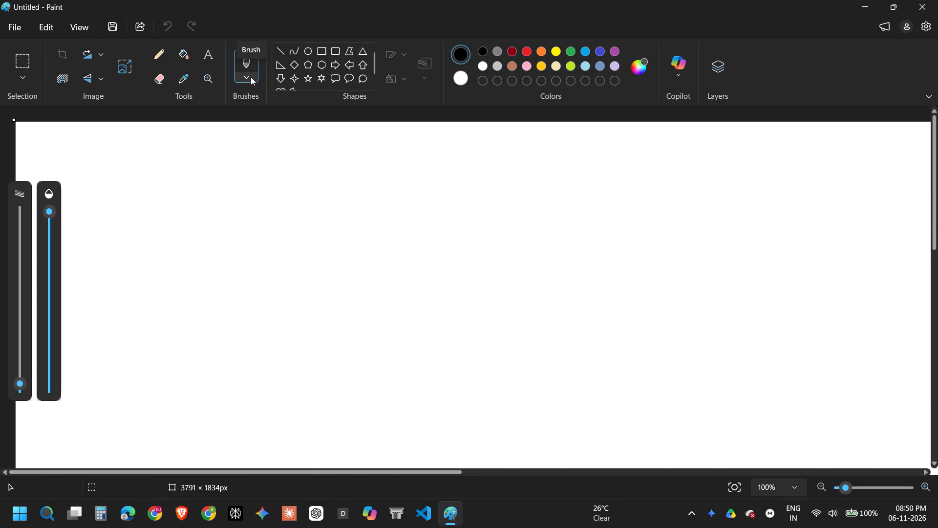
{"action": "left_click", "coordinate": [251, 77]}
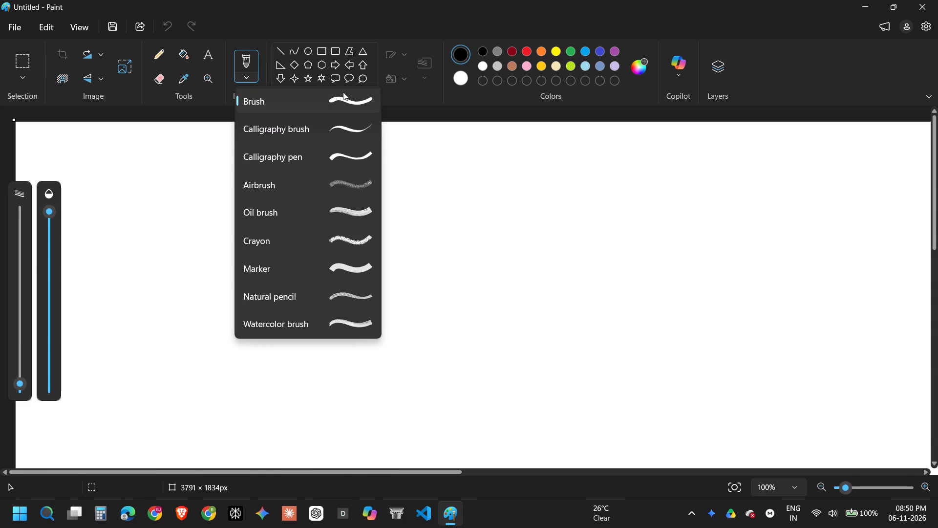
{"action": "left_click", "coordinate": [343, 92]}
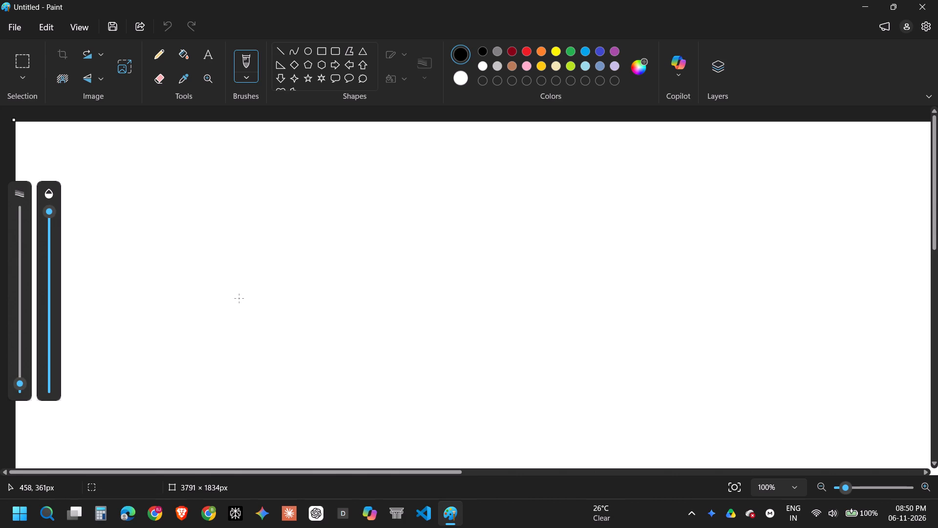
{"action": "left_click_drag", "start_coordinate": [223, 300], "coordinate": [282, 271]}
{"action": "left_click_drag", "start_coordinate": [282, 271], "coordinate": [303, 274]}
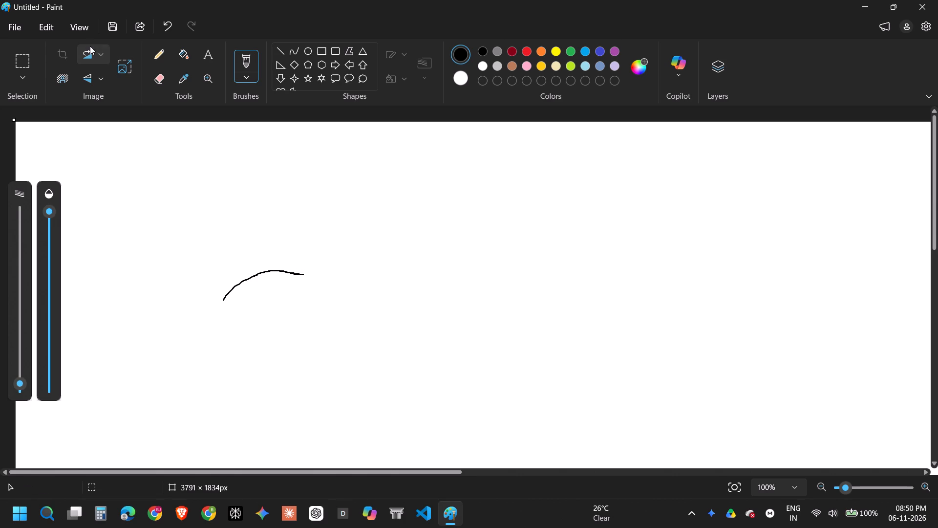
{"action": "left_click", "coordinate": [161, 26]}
Draw a slanted straight black line spanning about 40 × 122 px on the canvas with the Line tool.
{"action": "left_click", "coordinate": [286, 54]}
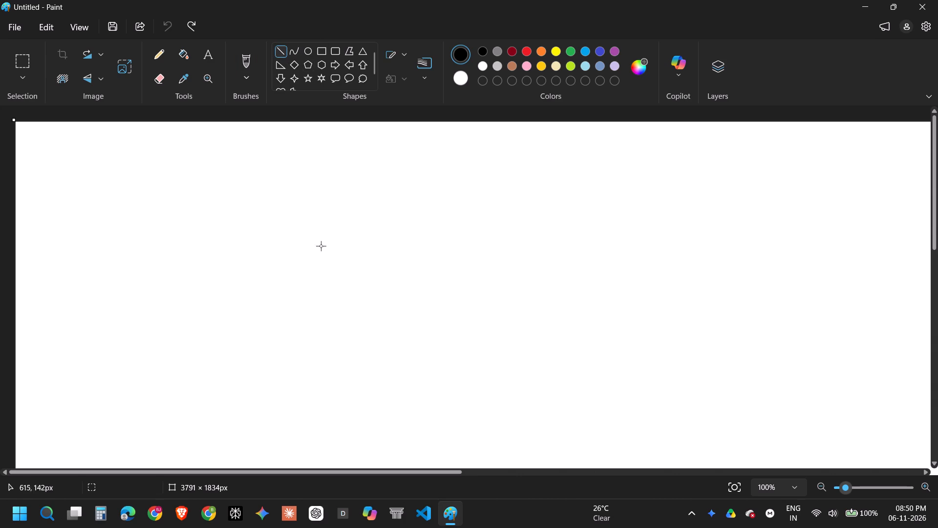
{"action": "left_click_drag", "start_coordinate": [279, 308], "coordinate": [312, 246]}
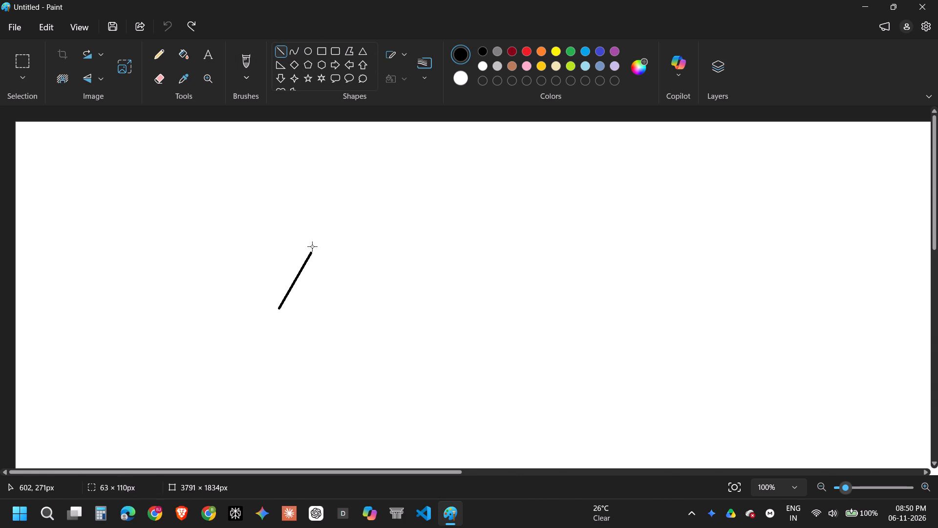
{"action": "left_click_drag", "start_coordinate": [312, 246], "coordinate": [299, 245]}
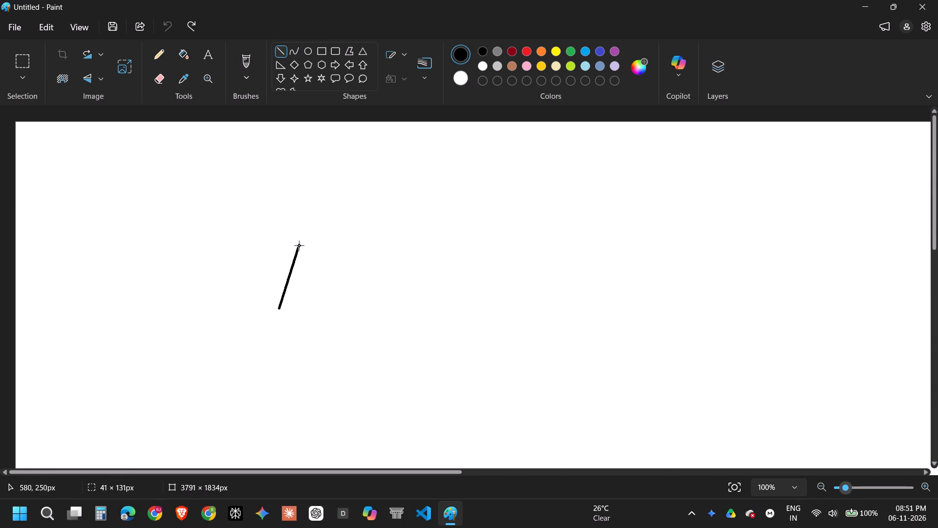
{"action": "left_click_drag", "start_coordinate": [299, 245], "coordinate": [298, 248]}
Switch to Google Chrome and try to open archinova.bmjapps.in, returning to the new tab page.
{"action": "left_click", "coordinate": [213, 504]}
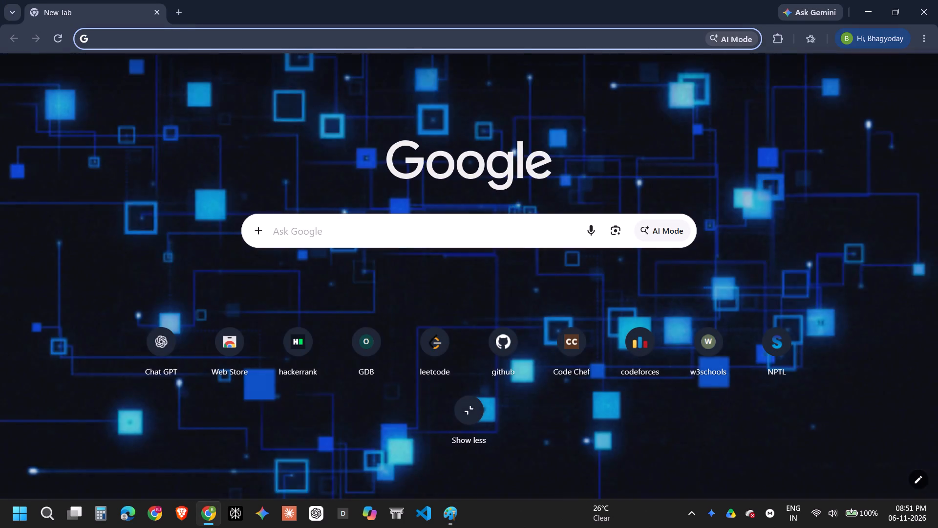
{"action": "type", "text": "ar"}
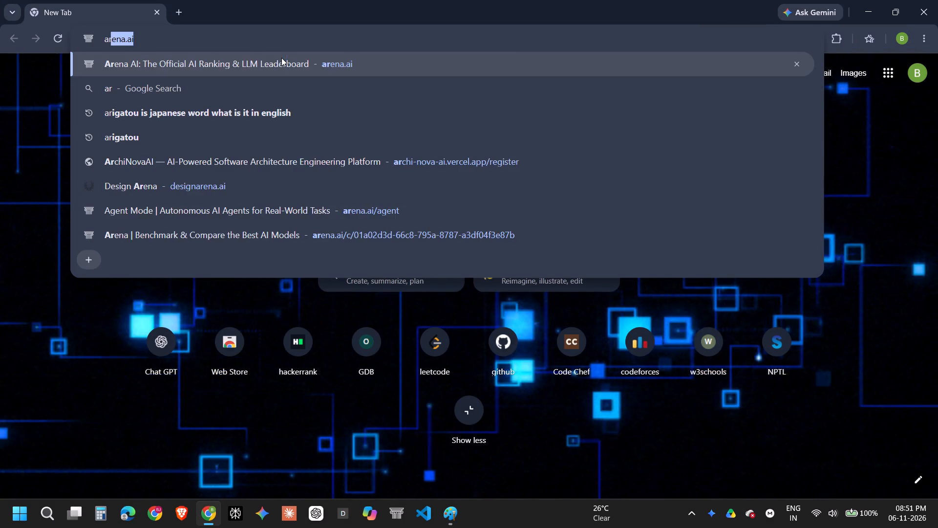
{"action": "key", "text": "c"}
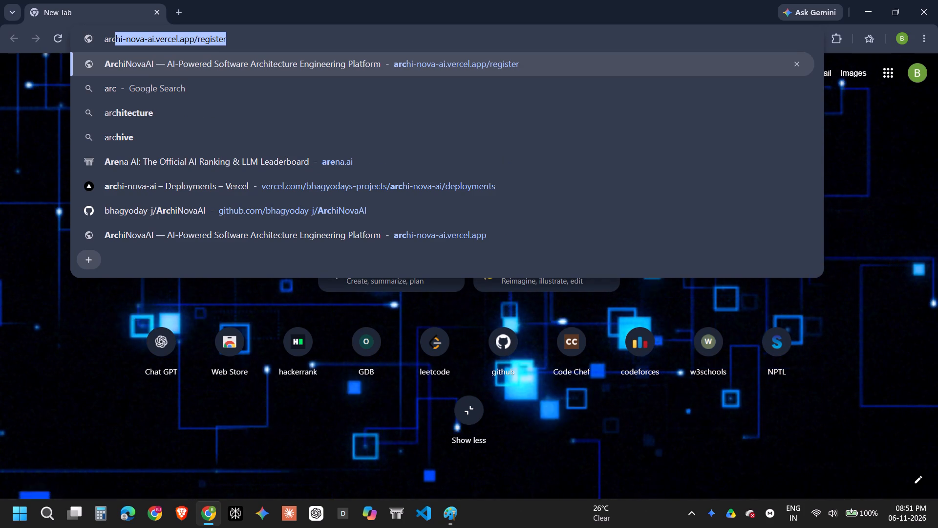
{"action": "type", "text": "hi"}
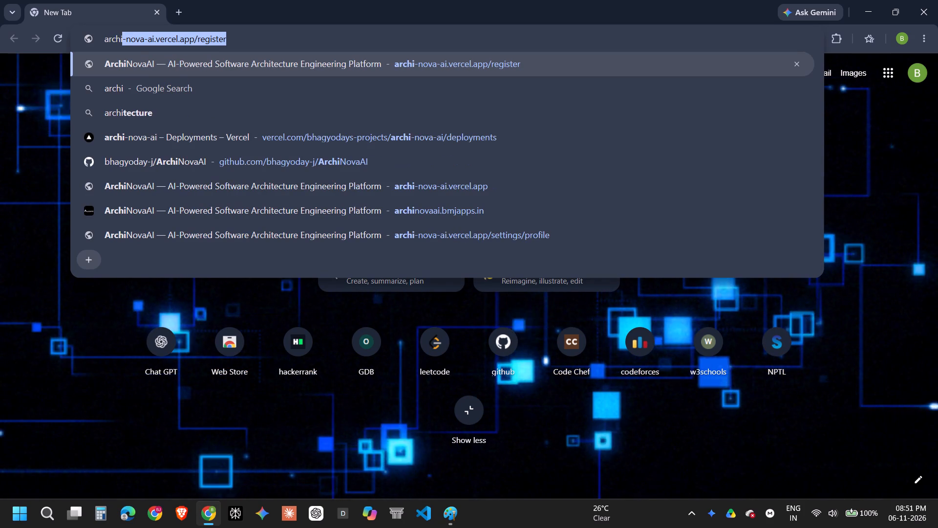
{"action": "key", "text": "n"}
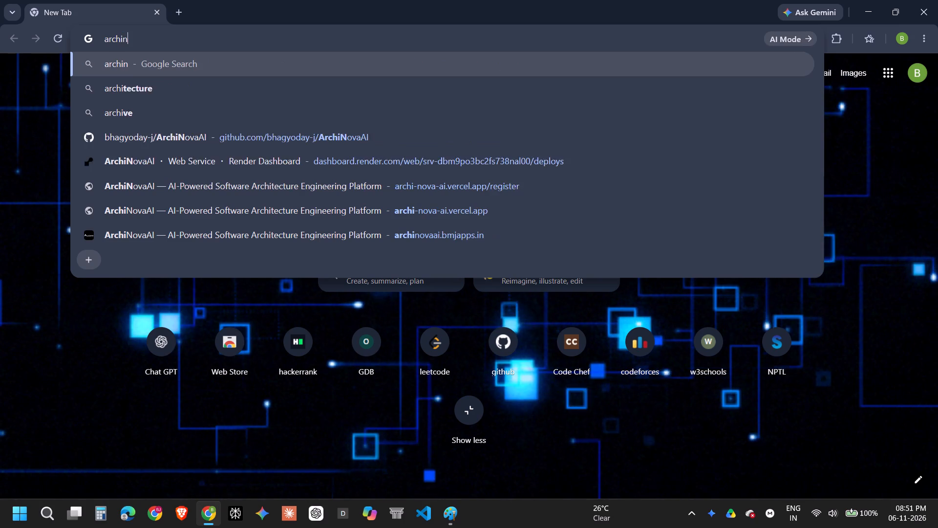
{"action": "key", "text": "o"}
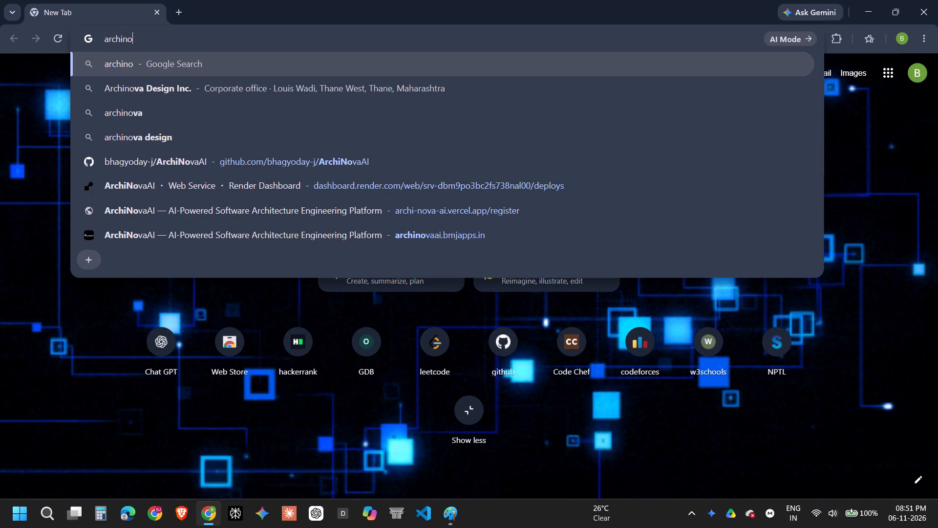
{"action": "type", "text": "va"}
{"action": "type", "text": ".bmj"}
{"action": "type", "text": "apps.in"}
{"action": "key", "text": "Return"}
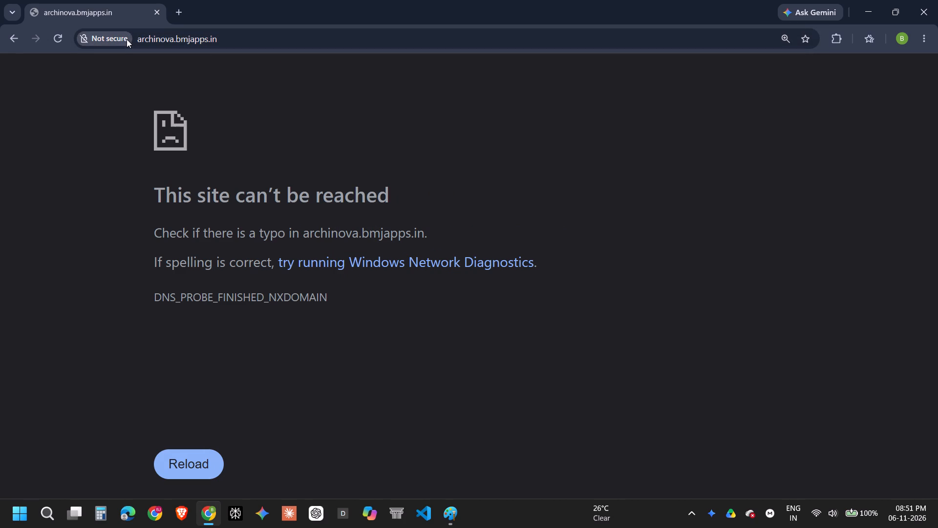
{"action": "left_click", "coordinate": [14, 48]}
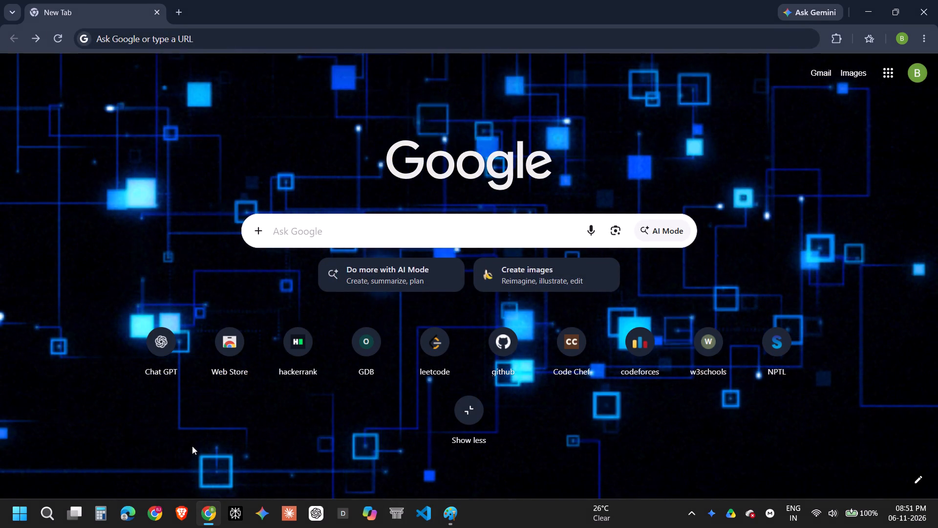
Look up the ArchiNovaAI site address in the other Chrome profile by entering "ar" in the address bar.
{"action": "left_click", "coordinate": [156, 518]}
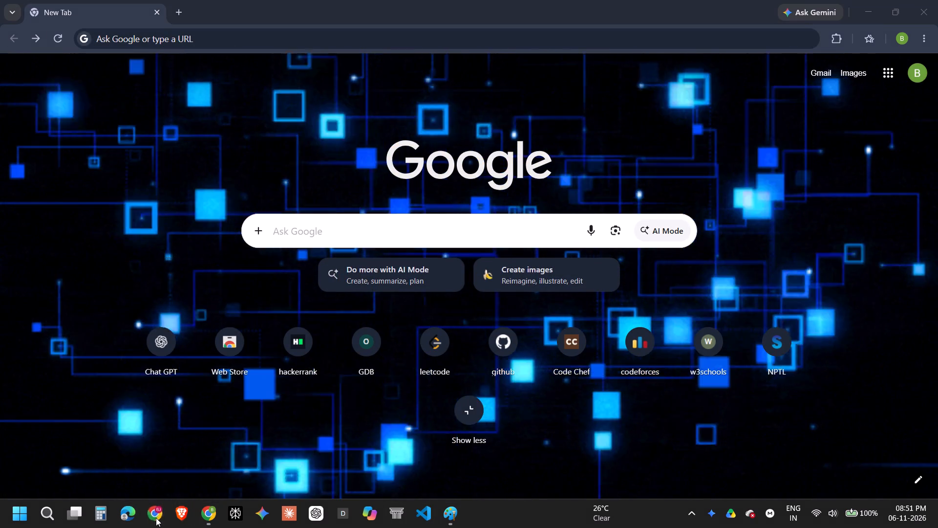
{"action": "type", "text": "ar"}
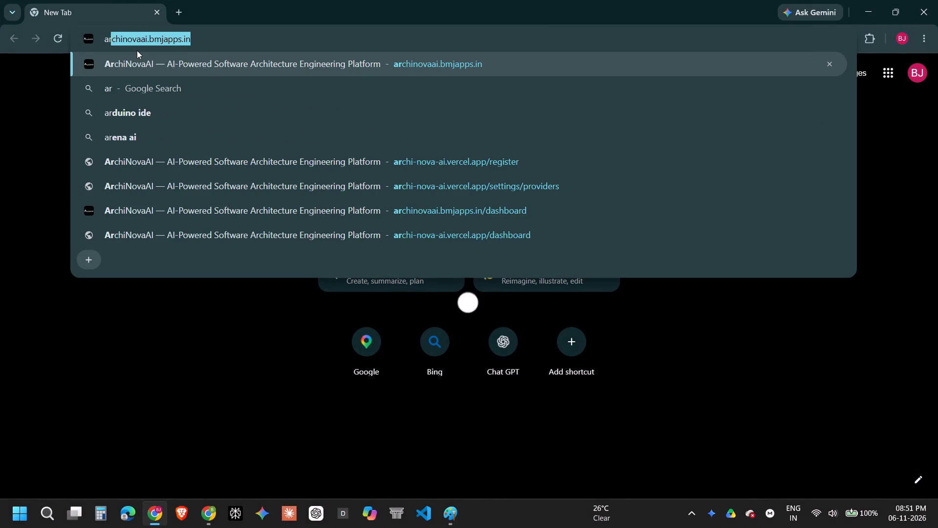
Switch to the Chrome profile with the blue circuit background and open archinovaai.bmjapps.in.
{"action": "left_click", "coordinate": [217, 514]}
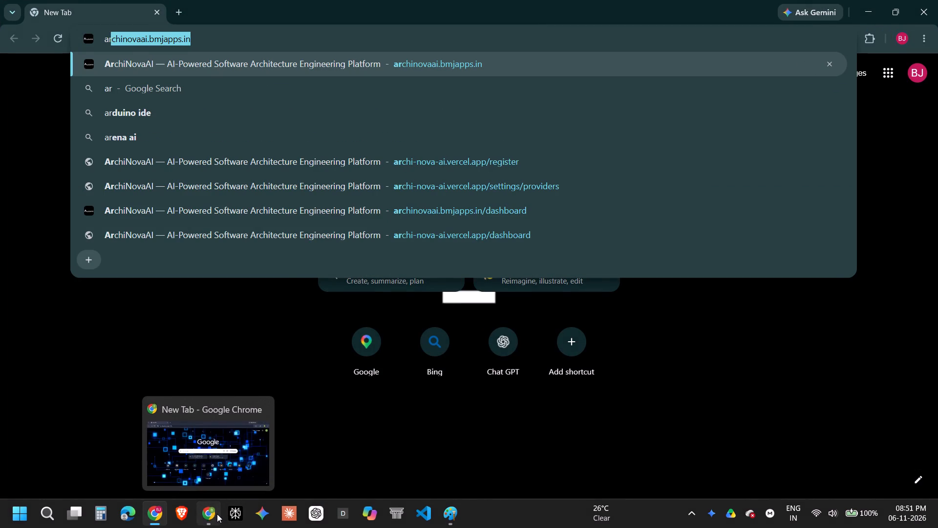
{"action": "left_click", "coordinate": [198, 44]}
{"action": "type", "text": "ar"}
{"action": "type", "text": "chi"}
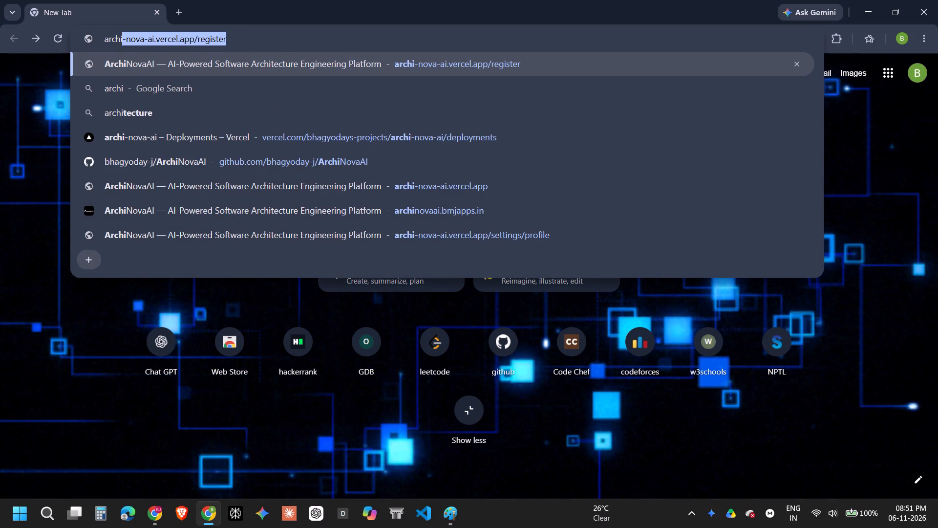
{"action": "key", "text": "alt+Tab"}
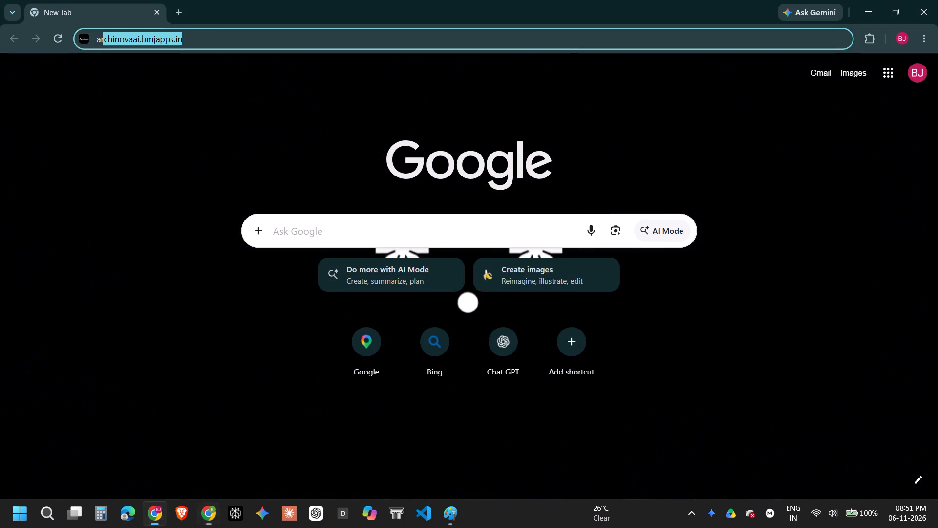
{"action": "key", "text": "alt+Tab"}
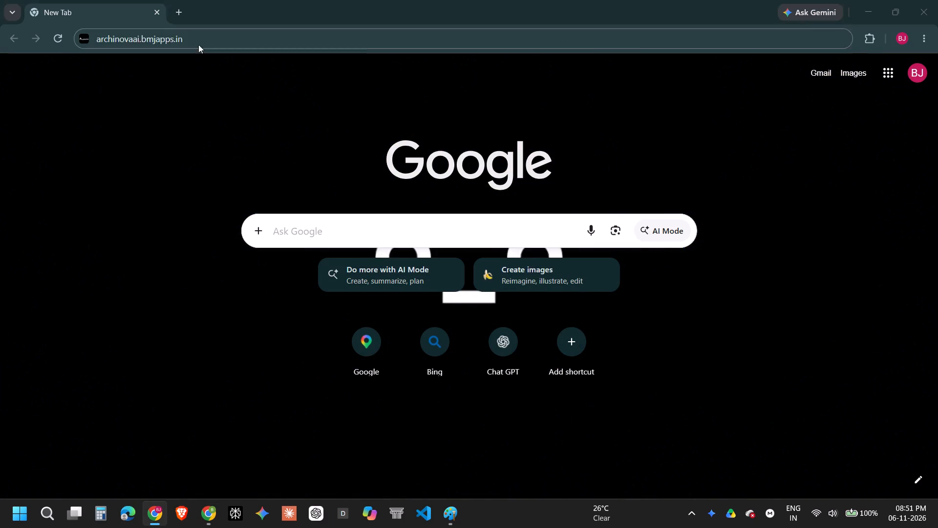
{"action": "key", "text": "n"}
{"action": "key", "text": "o"}
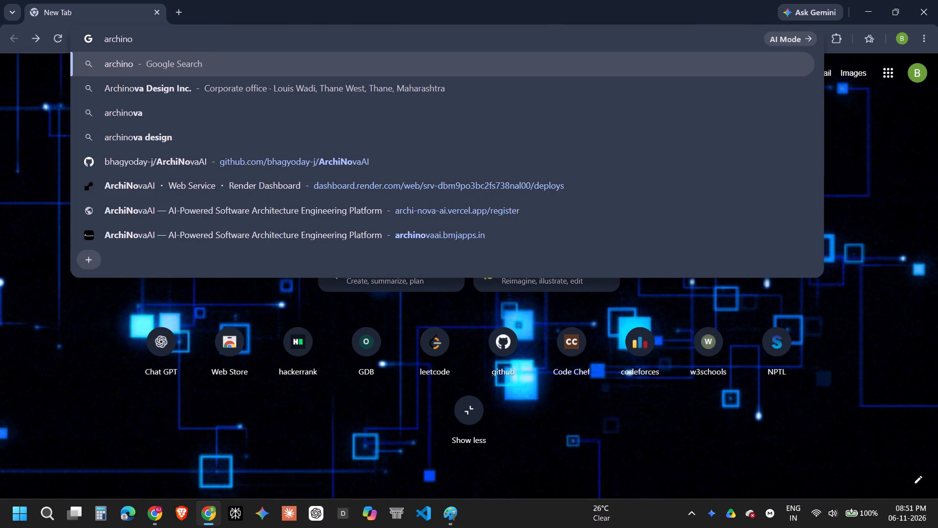
{"action": "key", "text": "alt+Tab"}
{"action": "key", "text": "alt+Tab"}
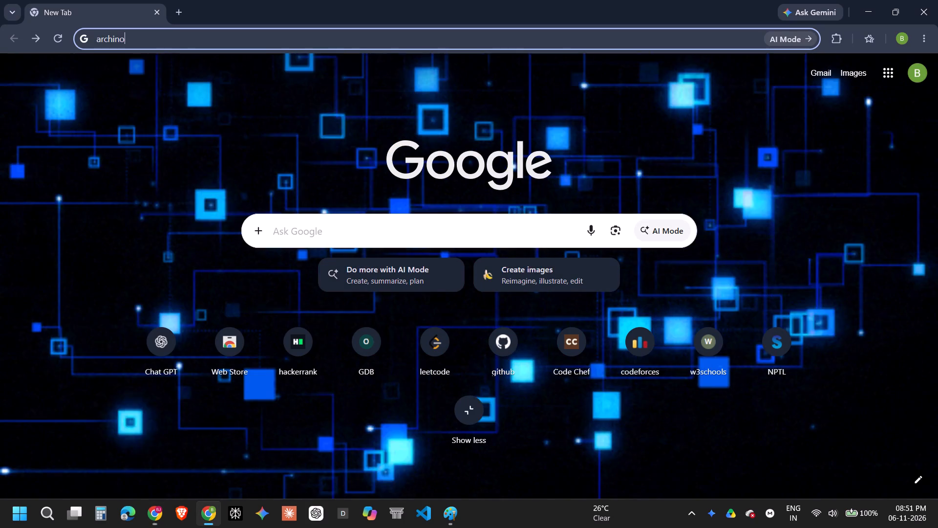
{"action": "type", "text": "vaai.bmj"}
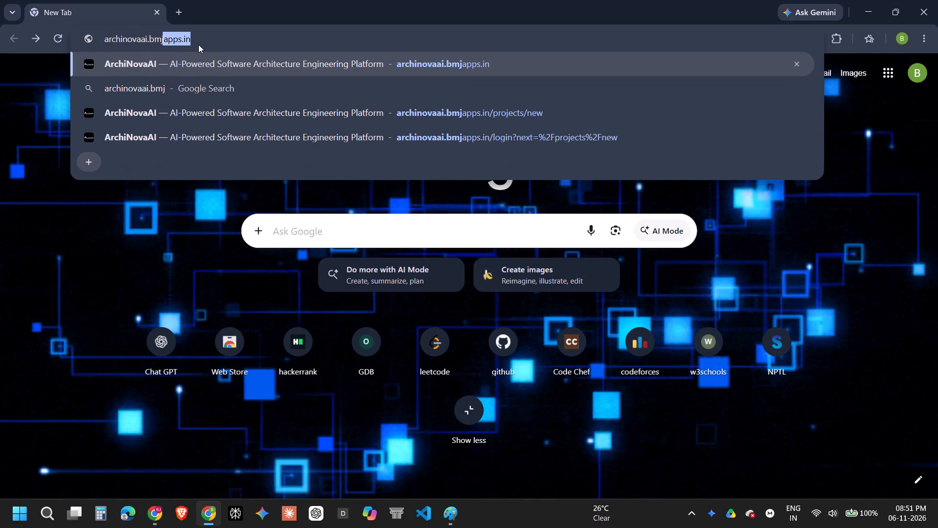
{"action": "type", "text": "apps.in"}
{"action": "key", "text": "Return"}
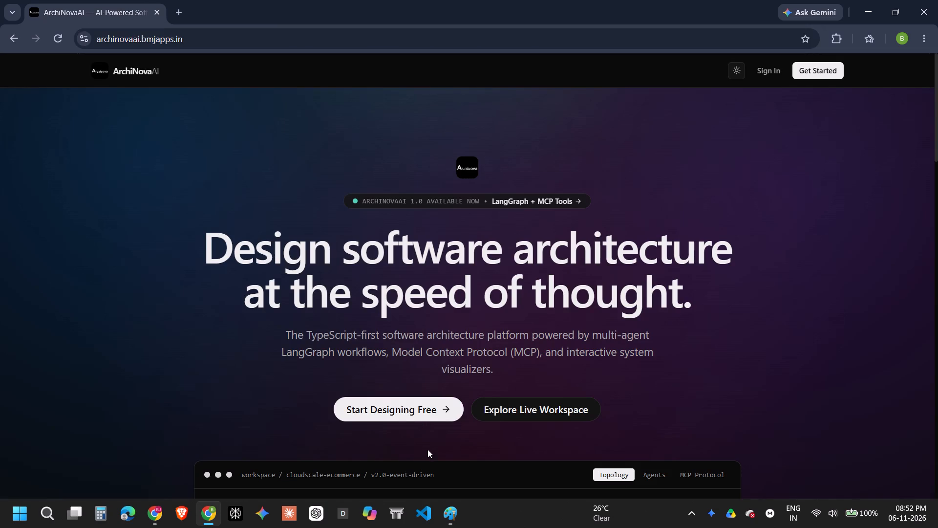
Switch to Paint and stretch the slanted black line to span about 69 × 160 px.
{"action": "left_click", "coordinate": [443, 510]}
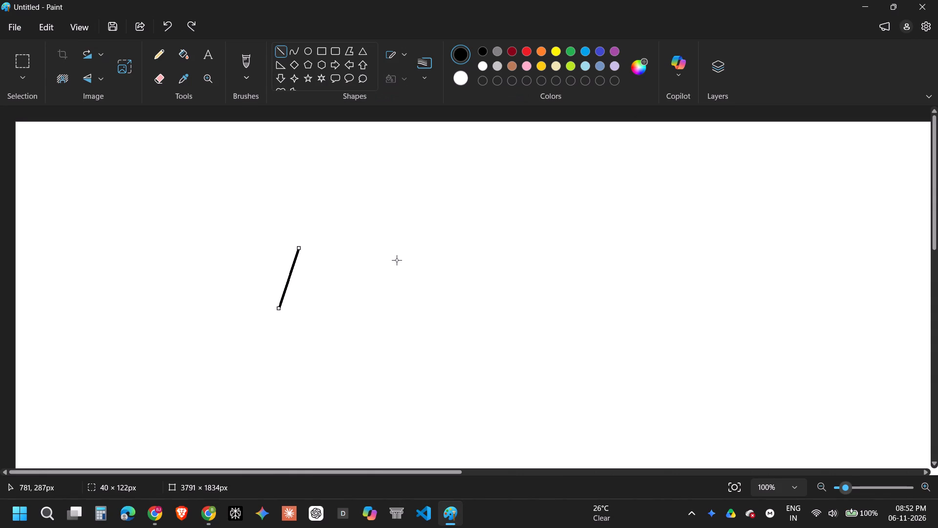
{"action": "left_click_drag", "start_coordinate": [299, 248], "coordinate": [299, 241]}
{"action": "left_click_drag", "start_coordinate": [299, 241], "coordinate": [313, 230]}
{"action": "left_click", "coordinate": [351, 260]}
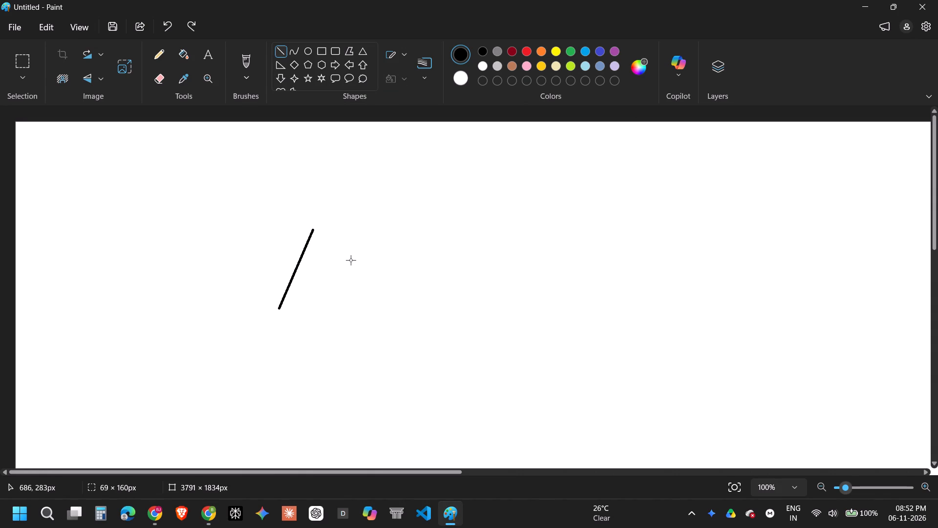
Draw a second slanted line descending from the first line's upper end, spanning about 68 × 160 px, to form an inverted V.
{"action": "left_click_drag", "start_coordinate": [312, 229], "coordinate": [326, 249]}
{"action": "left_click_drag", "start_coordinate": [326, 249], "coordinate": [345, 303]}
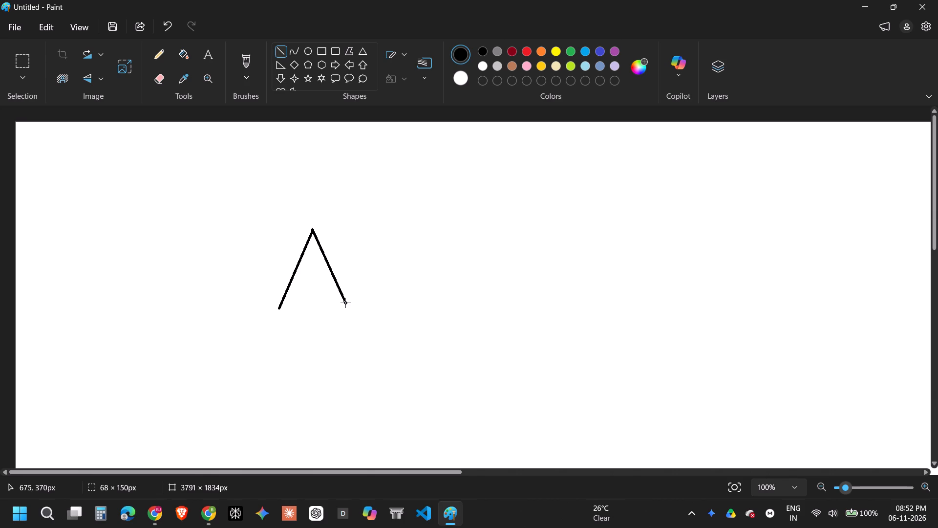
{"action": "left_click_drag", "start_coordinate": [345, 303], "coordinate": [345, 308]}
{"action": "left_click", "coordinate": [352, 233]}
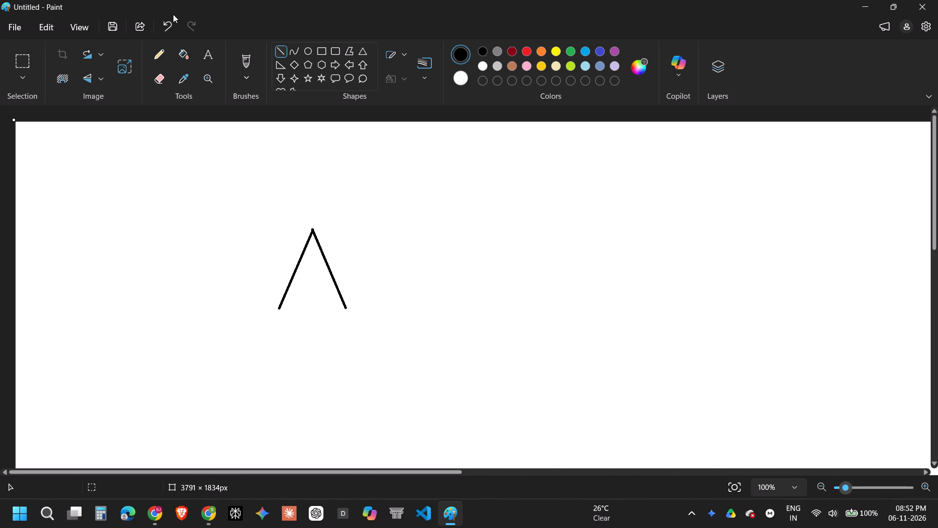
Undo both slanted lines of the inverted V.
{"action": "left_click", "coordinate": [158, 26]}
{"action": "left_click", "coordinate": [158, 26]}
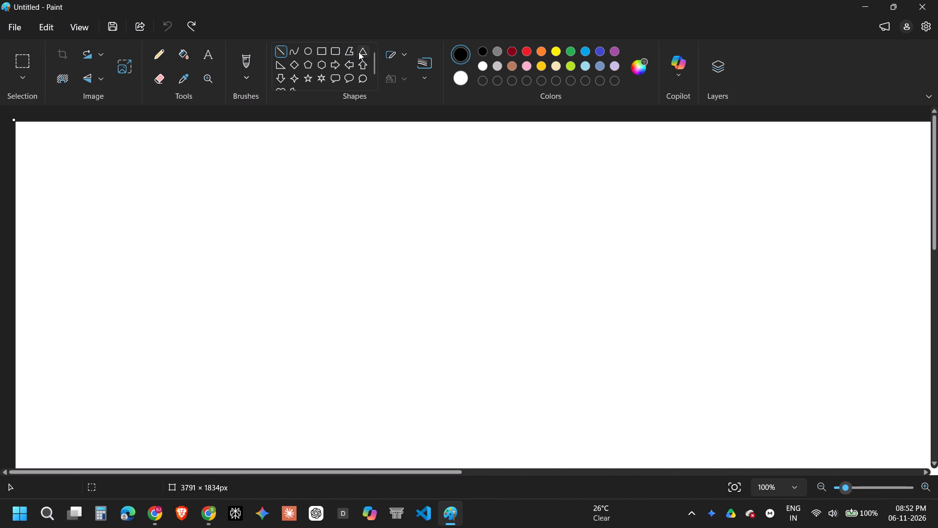
Draw the two outer sides of a letter A with the Line tool, spanning about 97 × 171 px and 96 × 165 px, meeting at the apex.
{"action": "scroll", "coordinate": [293, 55], "scroll_direction": "down", "scroll_amount": 1}
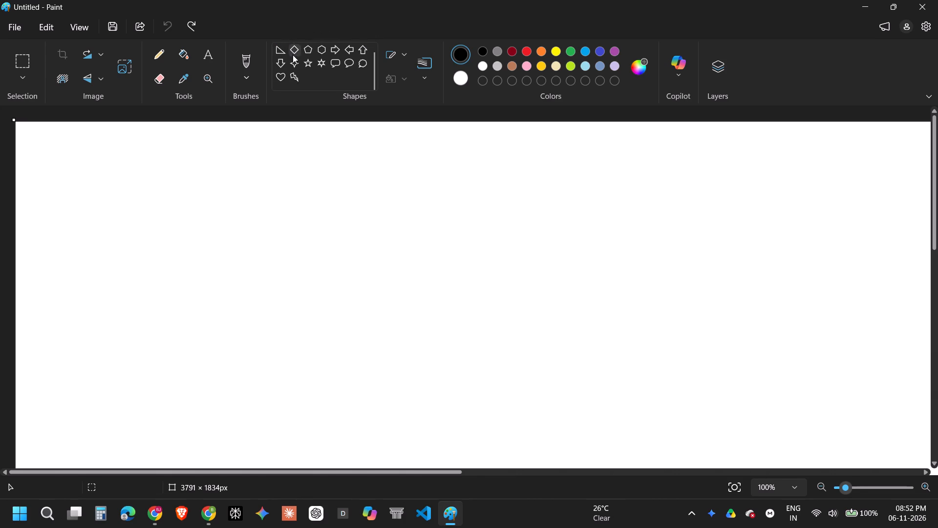
{"action": "scroll", "coordinate": [293, 55], "scroll_direction": "down", "scroll_amount": 1}
{"action": "scroll", "coordinate": [293, 55], "scroll_direction": "up", "scroll_amount": 1}
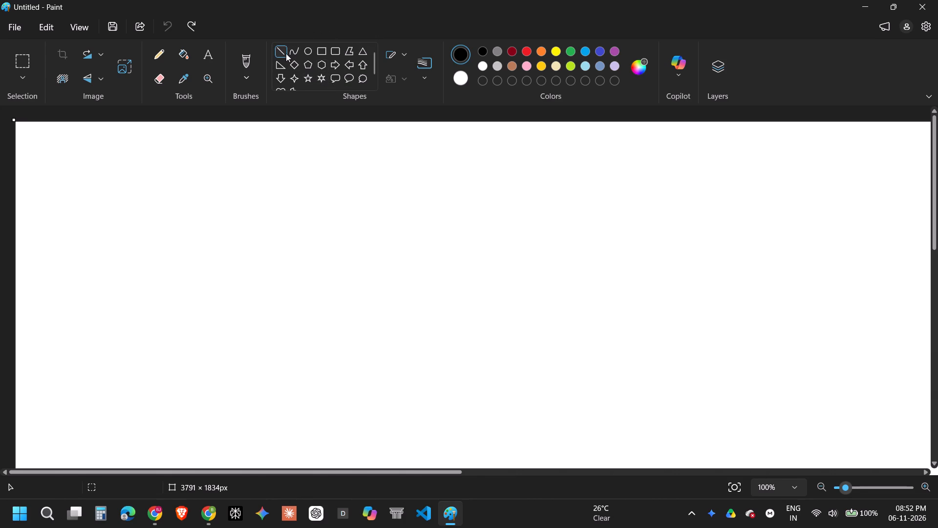
{"action": "left_click", "coordinate": [283, 55]}
{"action": "left_click_drag", "start_coordinate": [297, 299], "coordinate": [344, 216]}
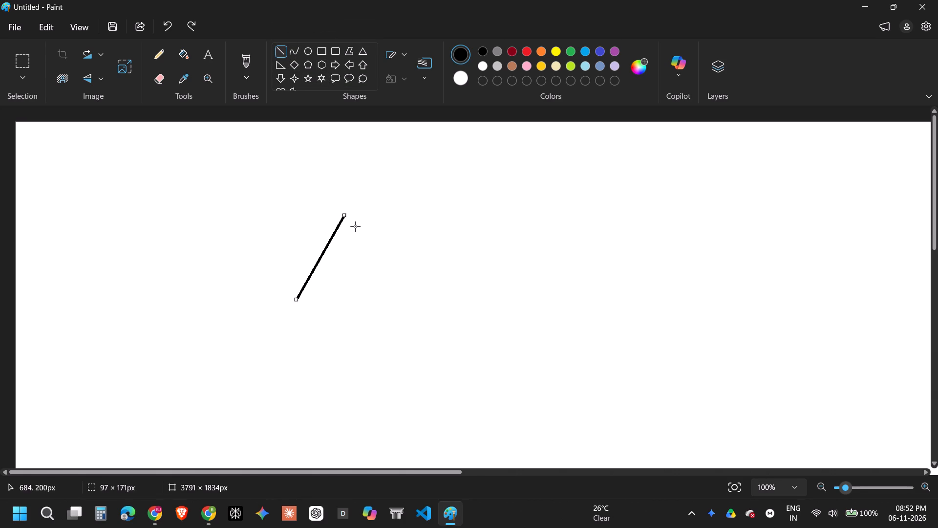
{"action": "left_click", "coordinate": [355, 227]}
{"action": "left_click_drag", "start_coordinate": [344, 216], "coordinate": [367, 242]}
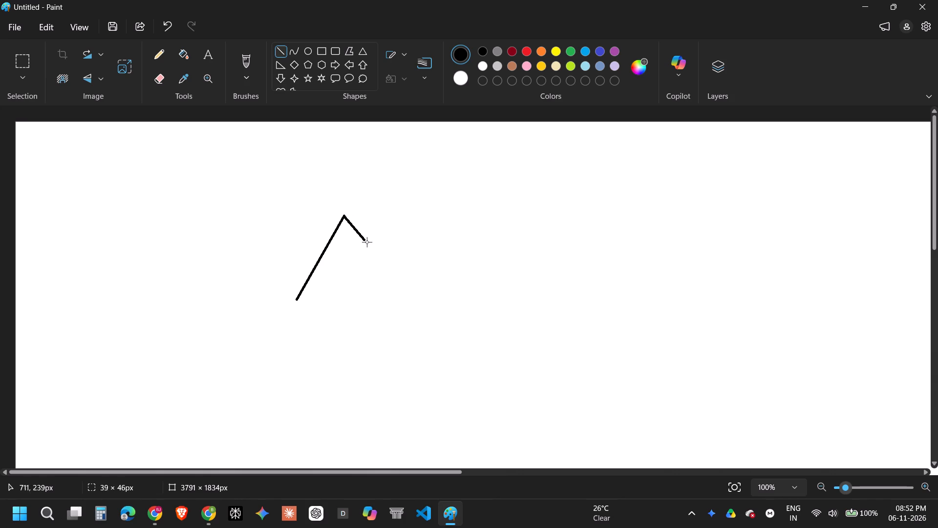
{"action": "left_click_drag", "start_coordinate": [367, 242], "coordinate": [396, 294]}
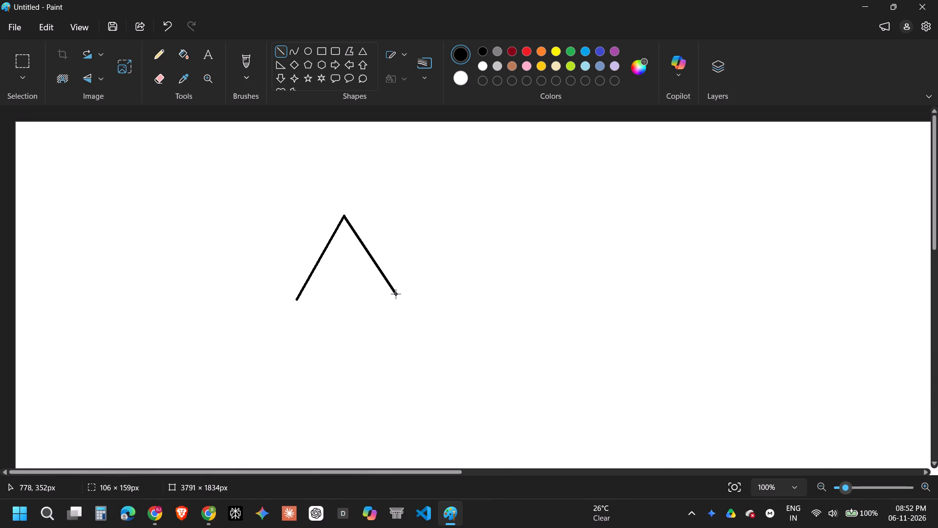
{"action": "left_click_drag", "start_coordinate": [396, 294], "coordinate": [391, 297]}
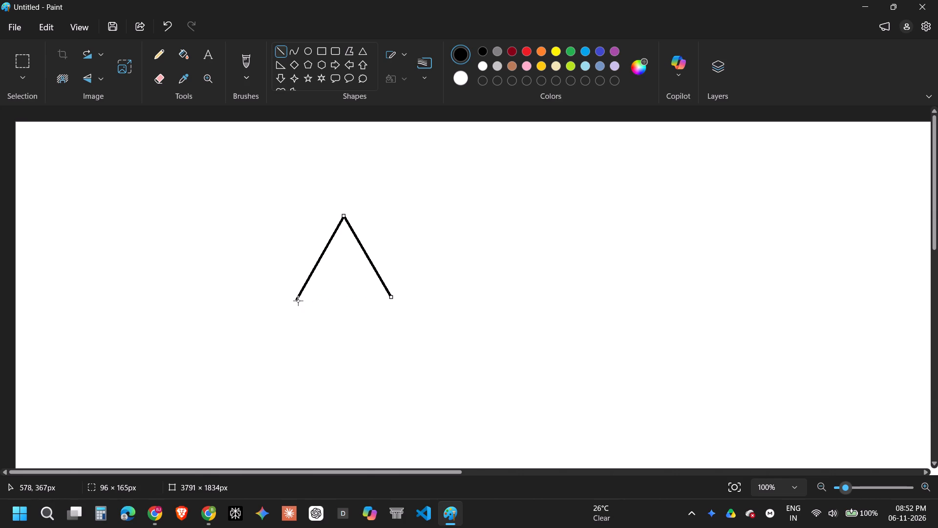
Add a short horizontal foot to the A's left leg and an inner edge rising from it, spanning about 14 × 51 px.
{"action": "left_click_drag", "start_coordinate": [297, 300], "coordinate": [307, 303]}
{"action": "left_click_drag", "start_coordinate": [307, 303], "coordinate": [310, 300]}
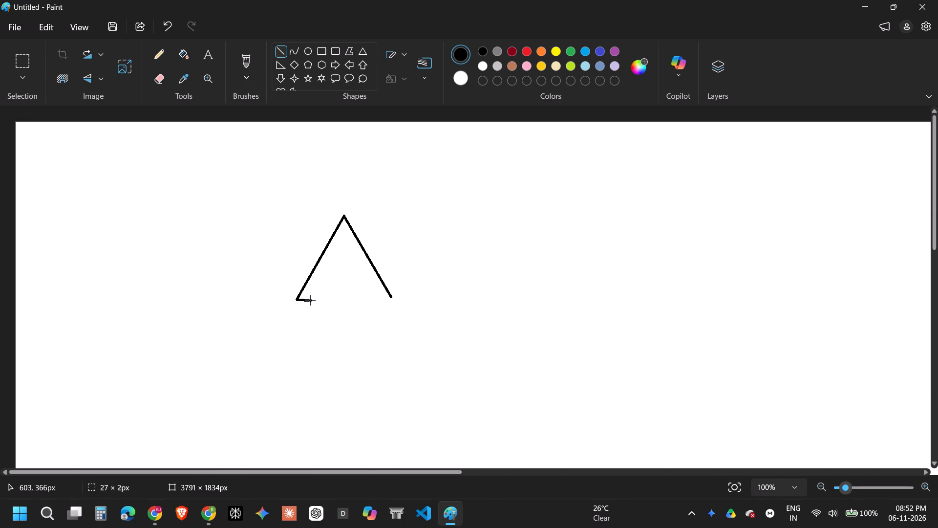
{"action": "left_click_drag", "start_coordinate": [310, 300], "coordinate": [321, 300]}
{"action": "left_click", "coordinate": [336, 300]}
{"action": "left_click_drag", "start_coordinate": [321, 300], "coordinate": [340, 257]}
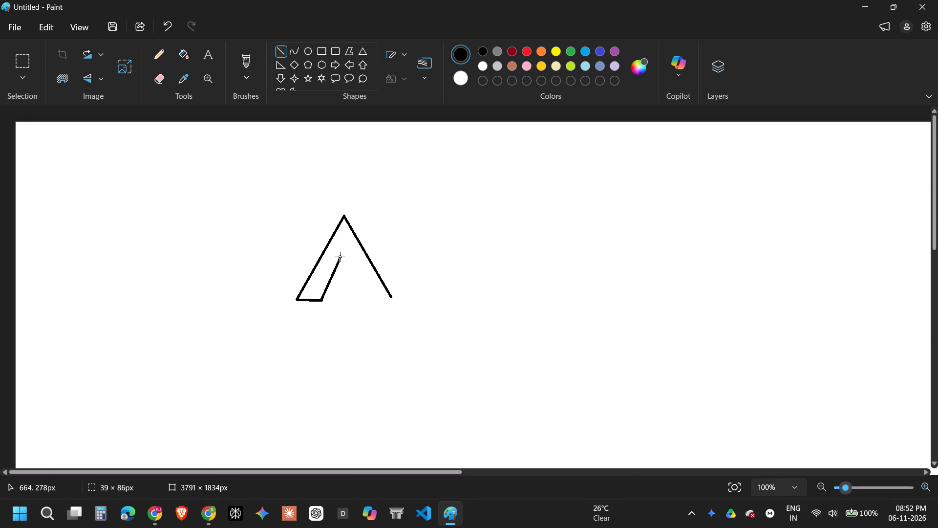
{"action": "left_click_drag", "start_coordinate": [340, 257], "coordinate": [327, 275]}
{"action": "left_click_drag", "start_coordinate": [327, 275], "coordinate": [328, 275]}
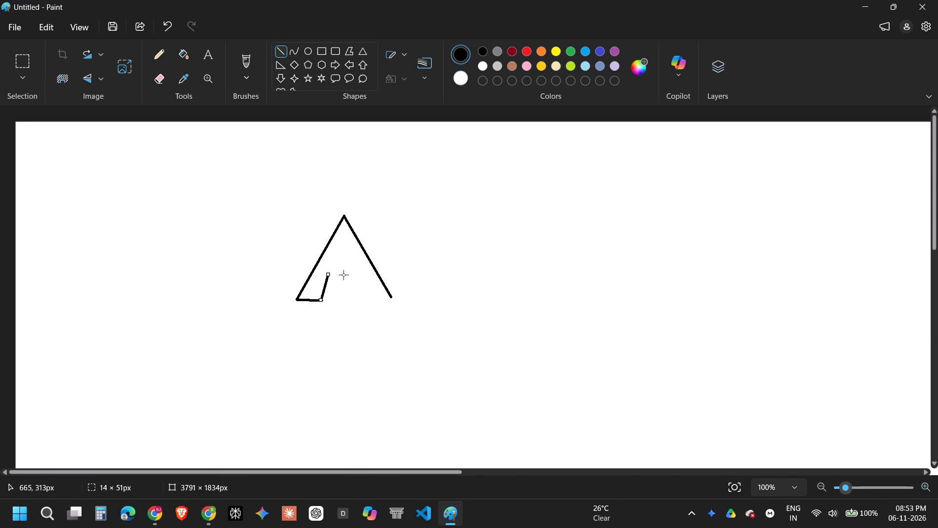
{"action": "left_click", "coordinate": [344, 275]}
Draw the A's crossbar spanning about 57 × 6 px and the right leg's inner edge down from it, spanning about 7 × 53 px.
{"action": "left_click_drag", "start_coordinate": [328, 275], "coordinate": [339, 274]}
{"action": "left_click_drag", "start_coordinate": [339, 274], "coordinate": [356, 272]}
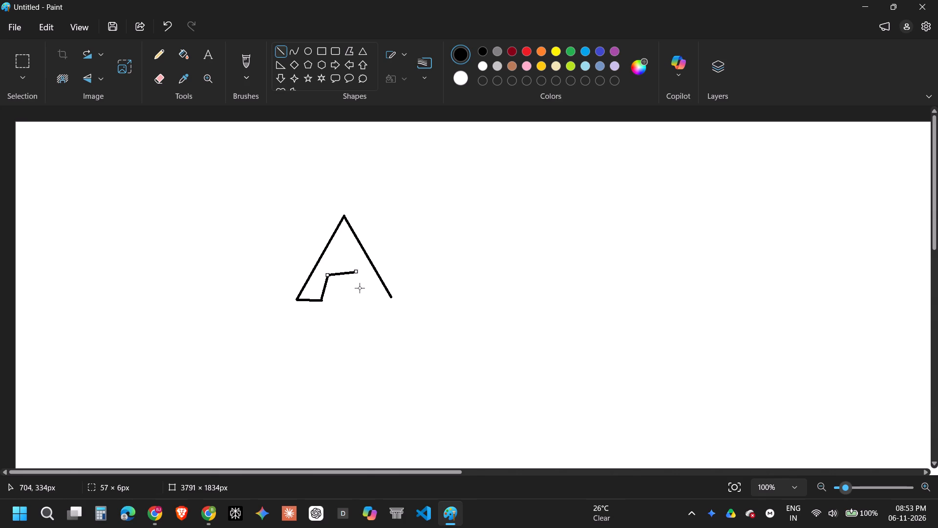
{"action": "left_click", "coordinate": [360, 288]}
{"action": "left_click_drag", "start_coordinate": [355, 272], "coordinate": [353, 294]}
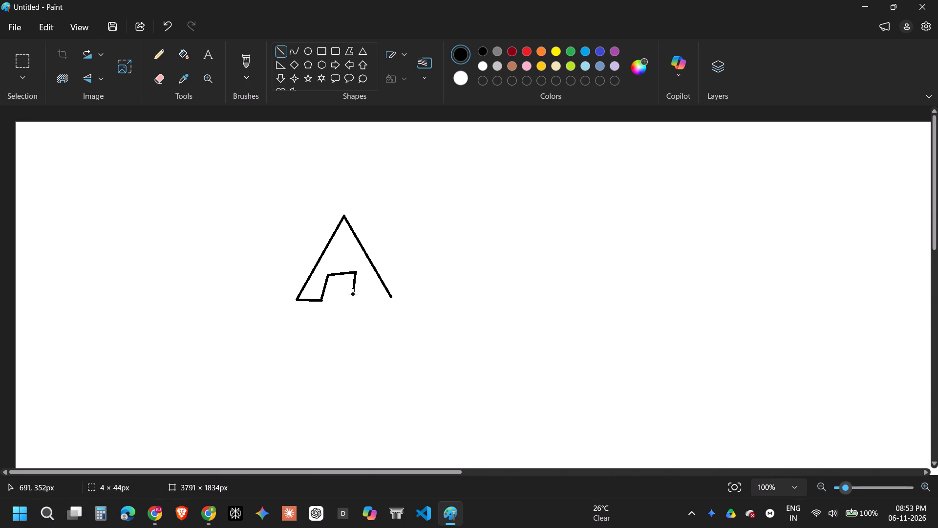
{"action": "left_click_drag", "start_coordinate": [353, 294], "coordinate": [352, 298]}
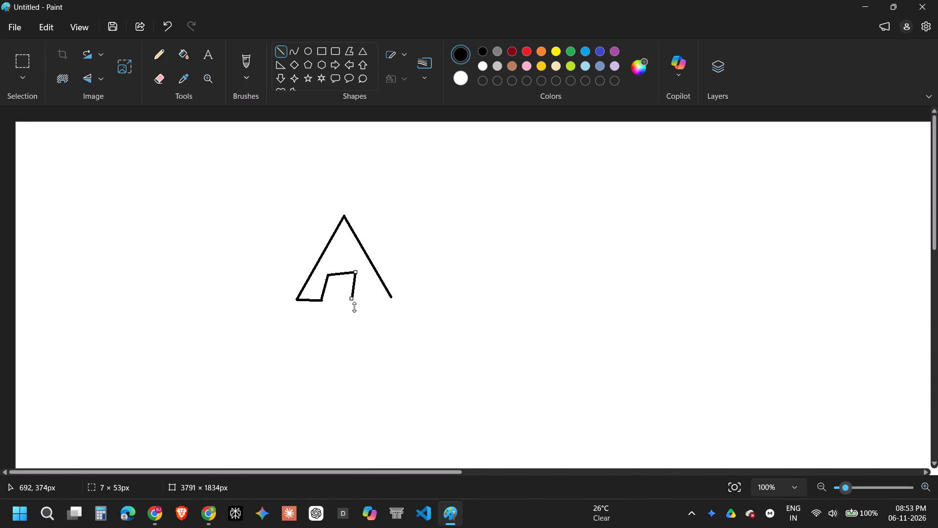
Adjust the A's right inner leg edge to about 5 × 57 px and close the outline with a foot line to the outer side.
{"action": "left_click", "coordinate": [354, 307]}
{"action": "left_click_drag", "start_coordinate": [354, 307], "coordinate": [353, 300]}
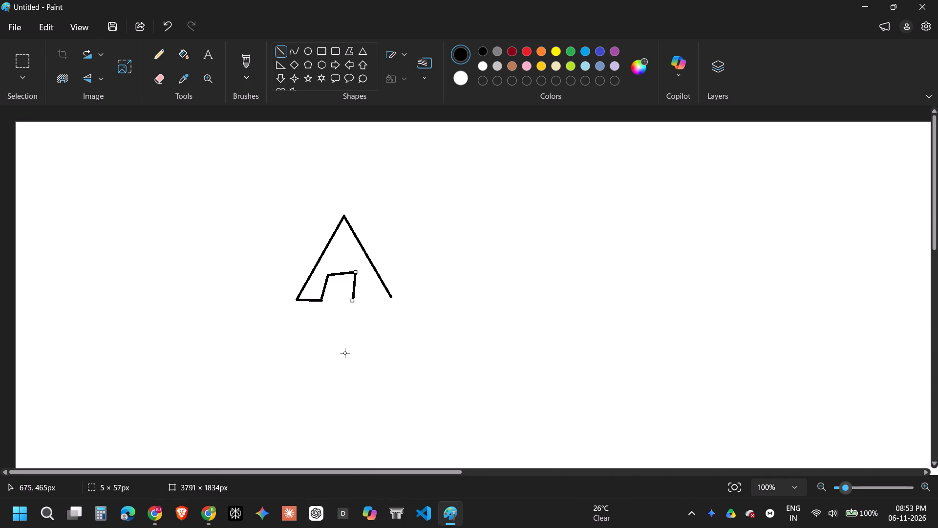
{"action": "left_click", "coordinate": [345, 353]}
{"action": "left_click_drag", "start_coordinate": [353, 300], "coordinate": [392, 298]}
{"action": "left_click", "coordinate": [381, 330]}
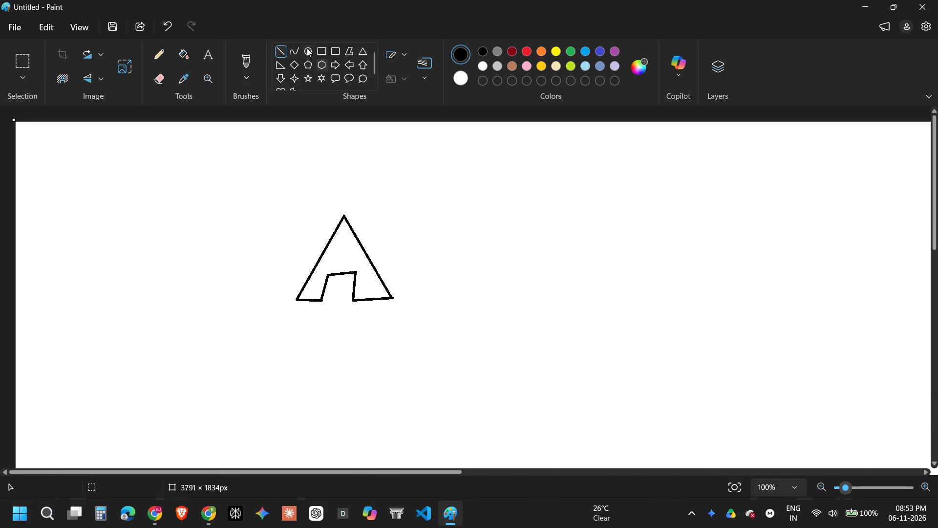
Draw a small triangle about 47 × 39 px as the A's counter, centred between the apex and the crossbar.
{"action": "scroll", "coordinate": [348, 63], "scroll_direction": "down", "scroll_amount": 1}
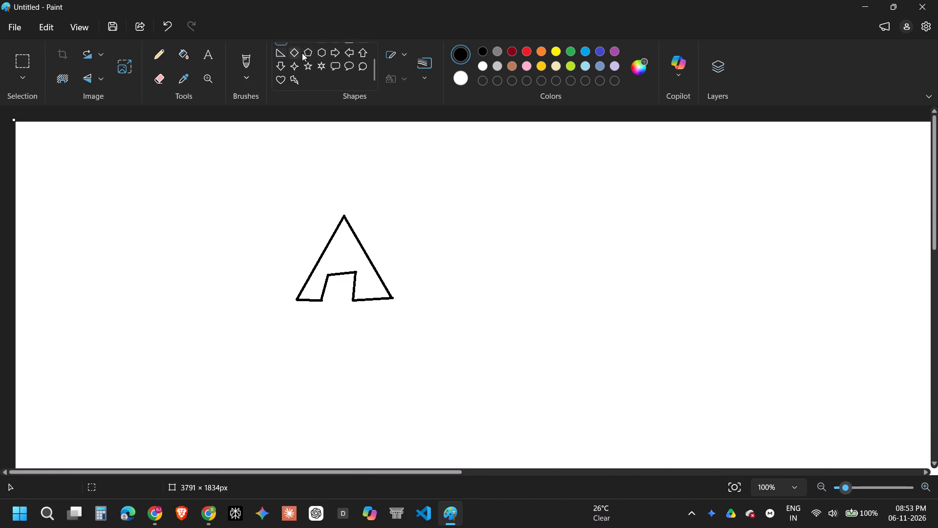
{"action": "scroll", "coordinate": [328, 53], "scroll_direction": "up", "scroll_amount": 1}
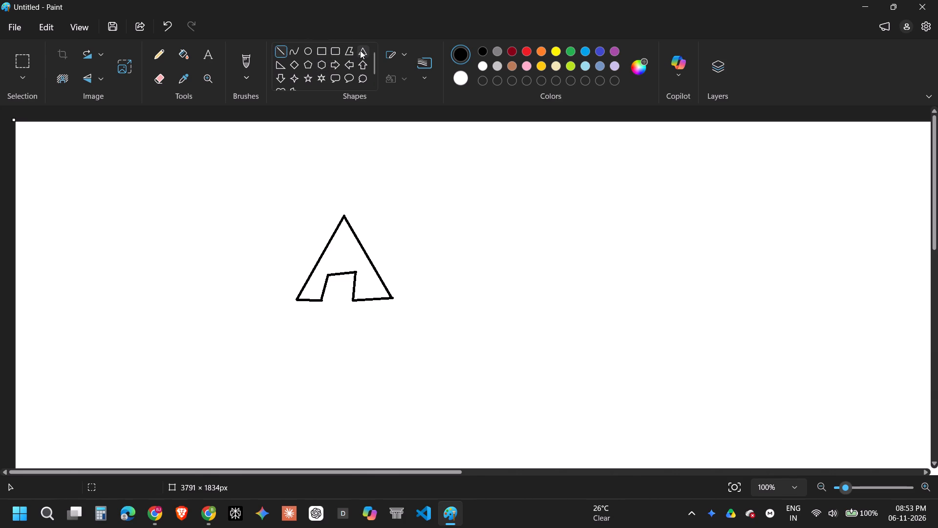
{"action": "left_click", "coordinate": [360, 50]}
{"action": "left_click_drag", "start_coordinate": [338, 243], "coordinate": [357, 264]}
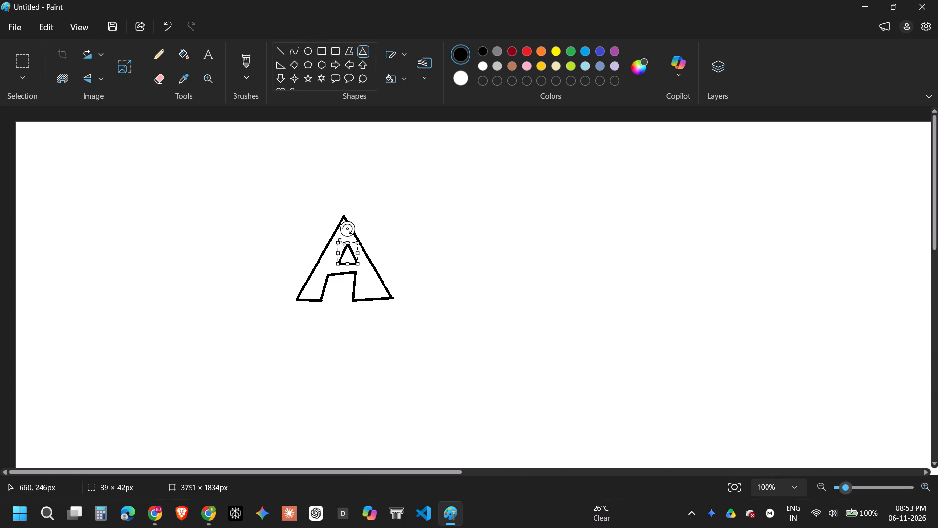
{"action": "left_click_drag", "start_coordinate": [348, 242], "coordinate": [344, 241]}
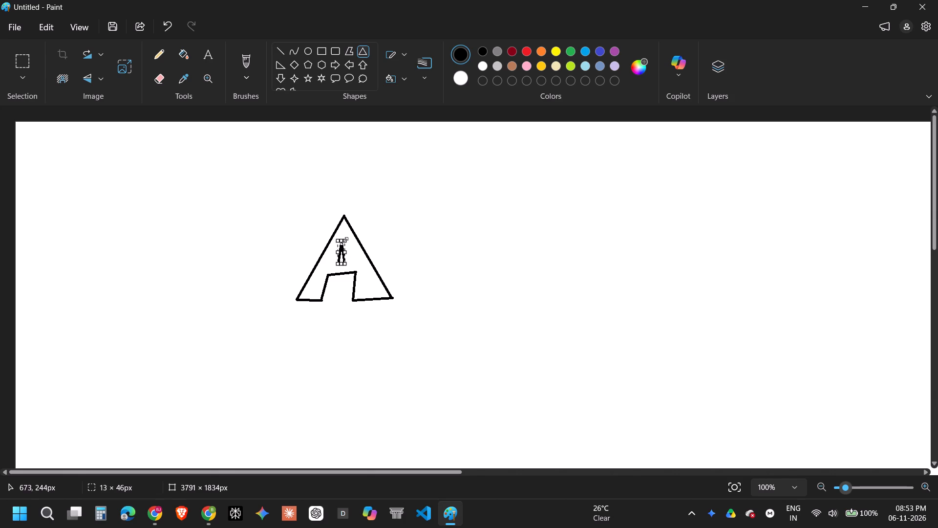
{"action": "left_click_drag", "start_coordinate": [344, 241], "coordinate": [355, 242]}
{"action": "left_click_drag", "start_coordinate": [355, 242], "coordinate": [355, 244]}
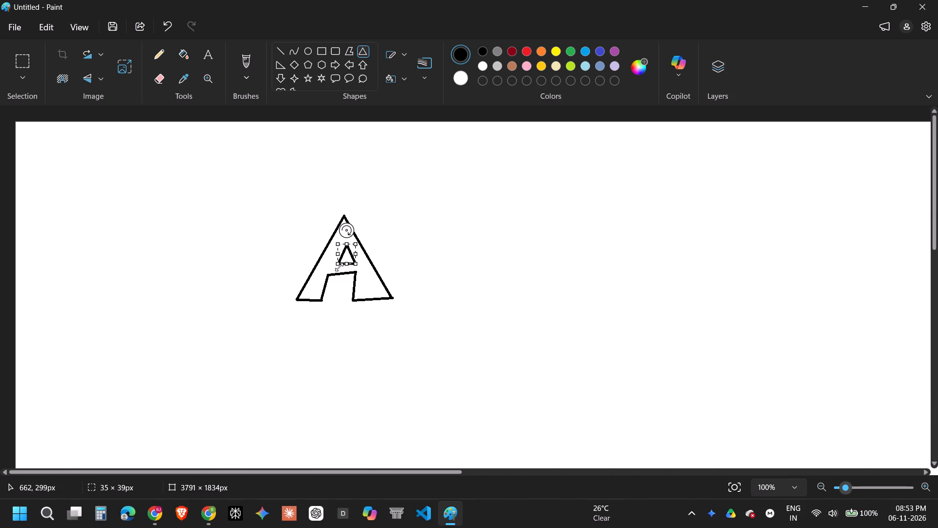
{"action": "left_click_drag", "start_coordinate": [338, 265], "coordinate": [332, 264]}
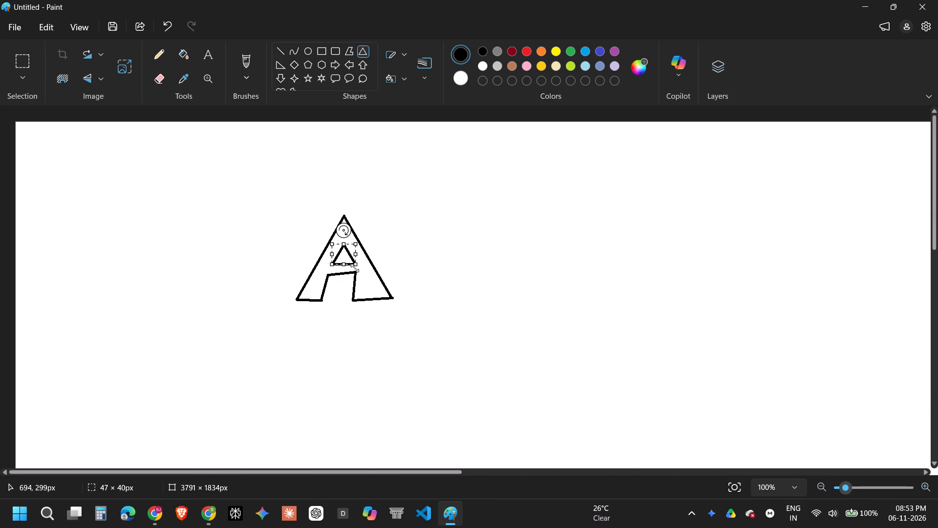
{"action": "left_click", "coordinate": [355, 265]}
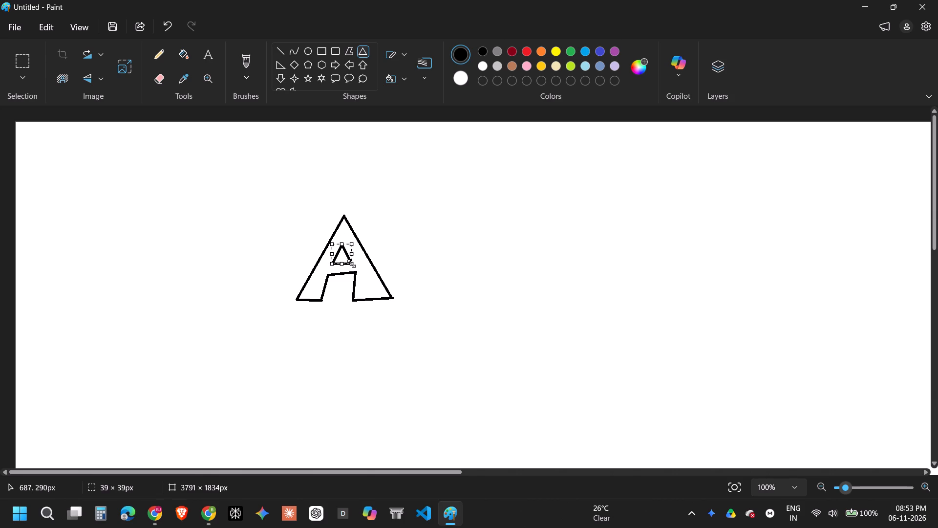
{"action": "left_click", "coordinate": [344, 235]}
{"action": "left_click", "coordinate": [411, 246]}
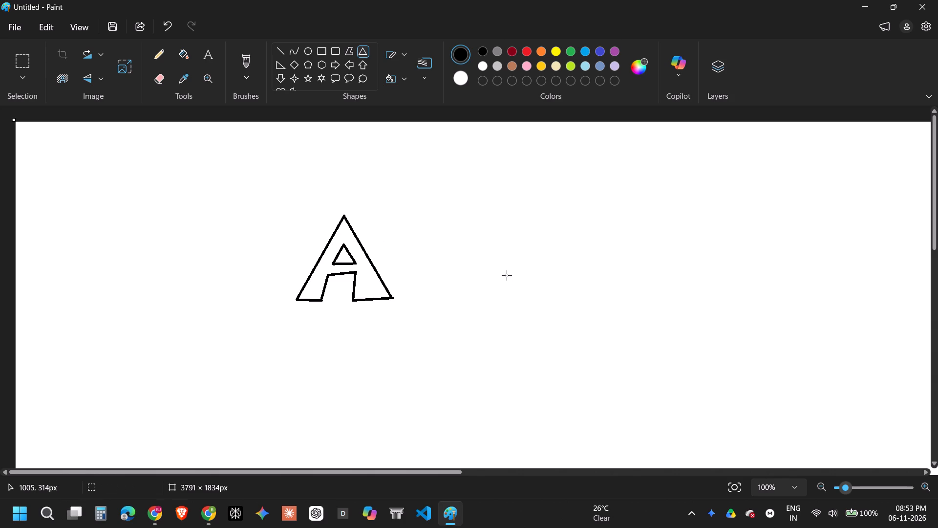
Fill the body of the letter A with green, leaving the inner triangle white.
{"action": "key", "text": "alt+Tab"}
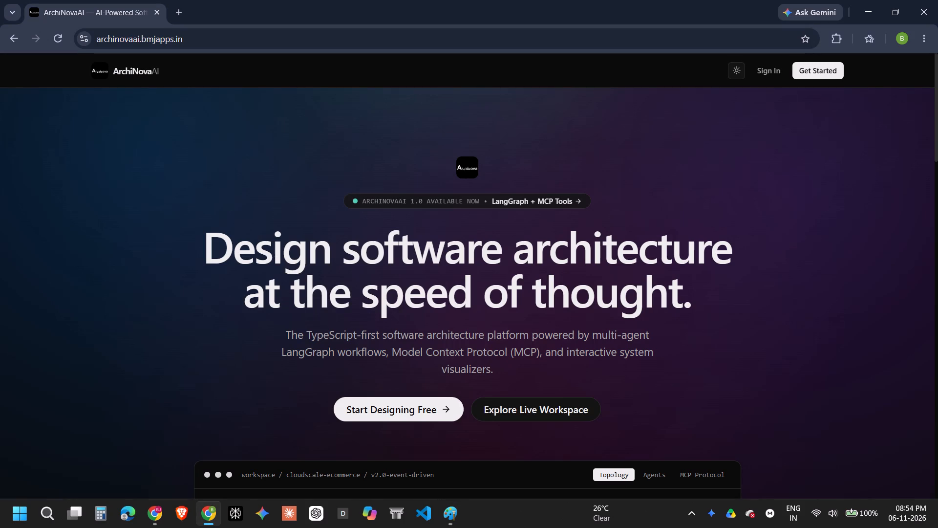
{"action": "key", "text": "alt+Tab"}
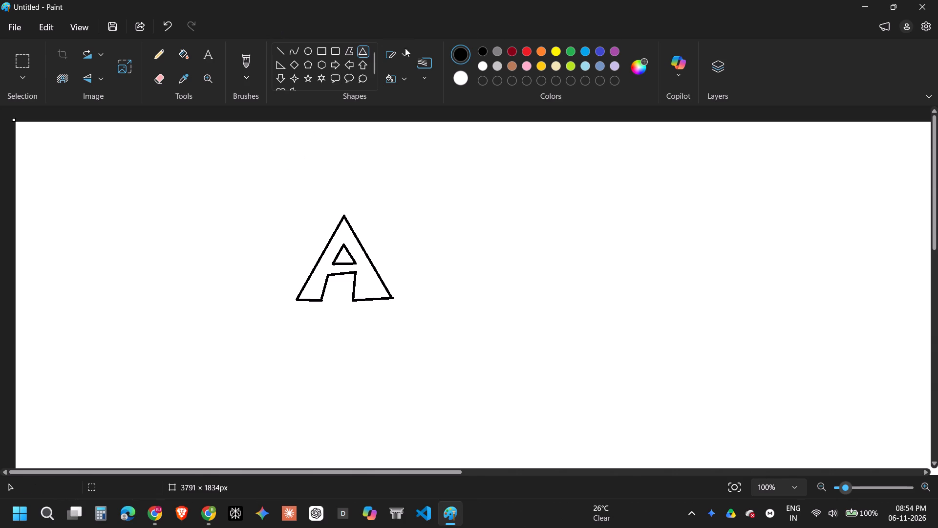
{"action": "left_click", "coordinate": [573, 51]}
{"action": "left_click", "coordinate": [184, 63]}
{"action": "left_click", "coordinate": [351, 243]}
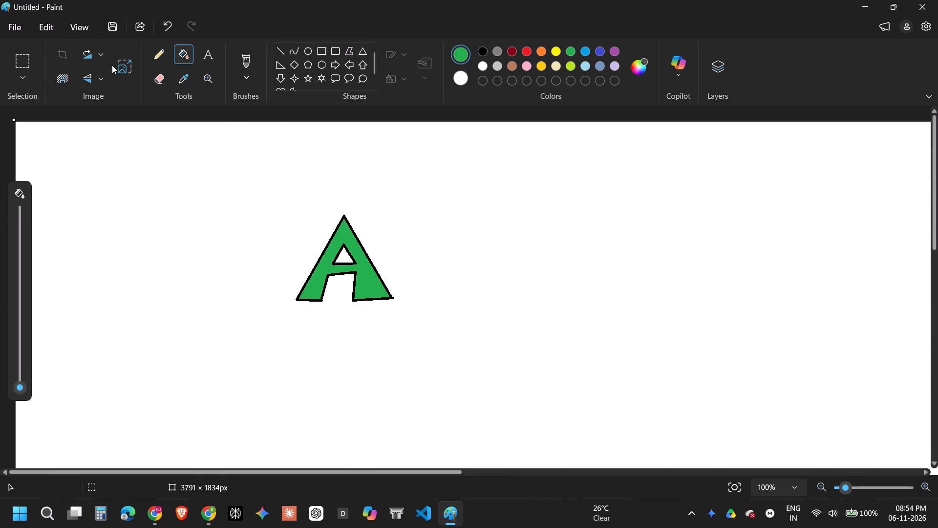
Add green Calibri size 20 text reading "rchiNova" beside the A, checking the spelling against the ArchiNovaAI site in Chrome.
{"action": "left_click", "coordinate": [214, 55]}
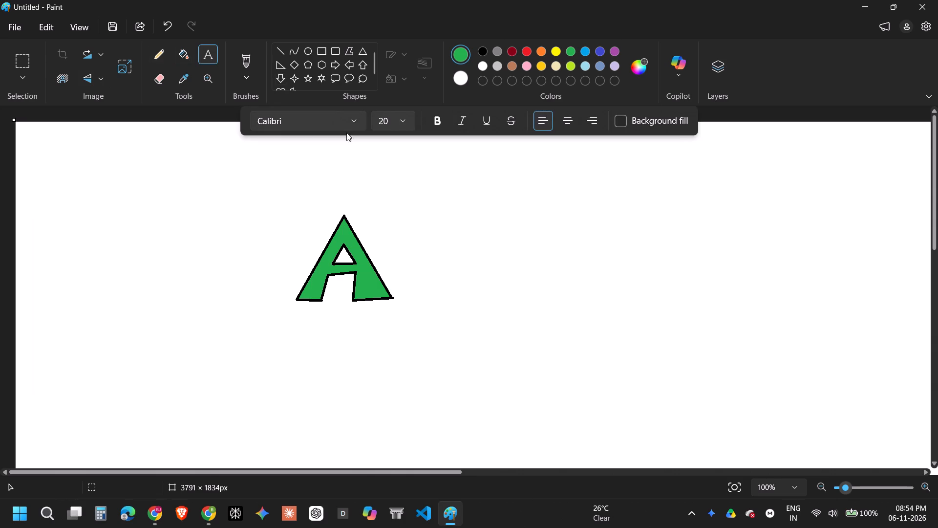
{"action": "left_click", "coordinate": [406, 253]}
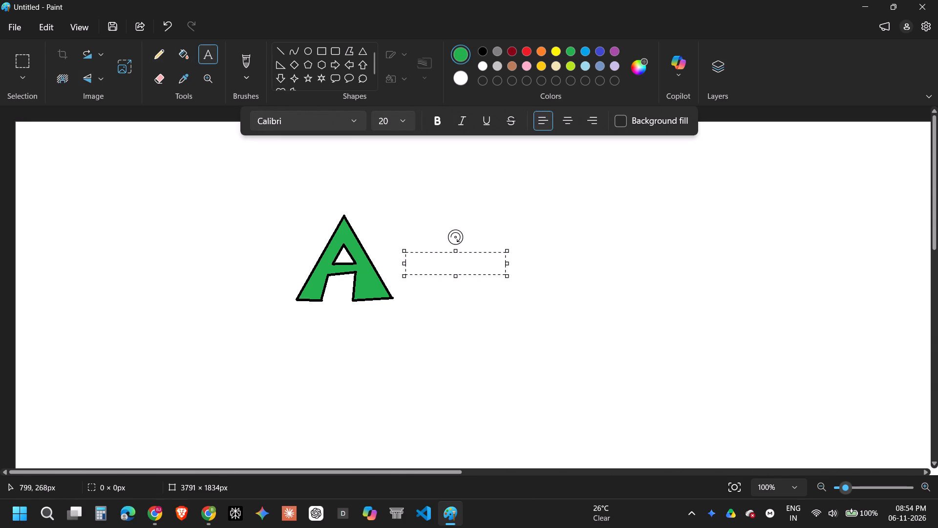
{"action": "key", "text": "alt+Tab"}
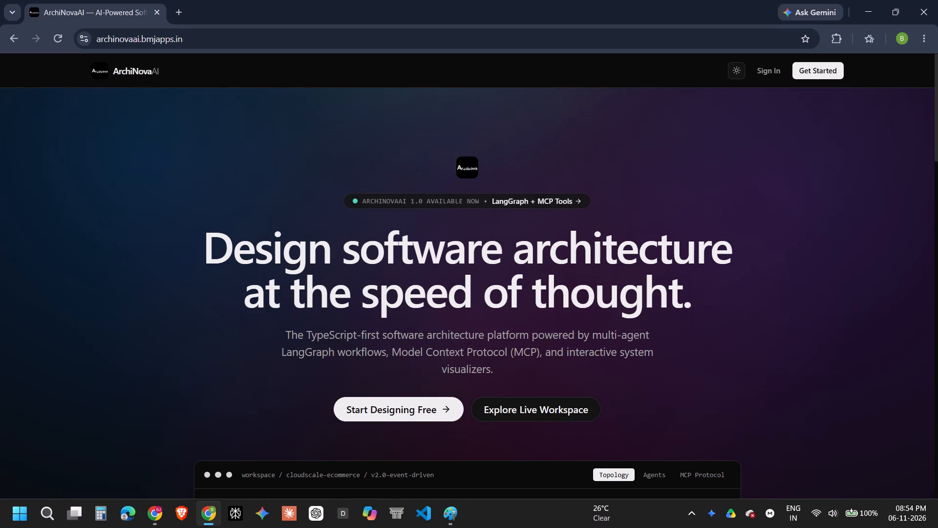
{"action": "key", "text": "alt+Tab"}
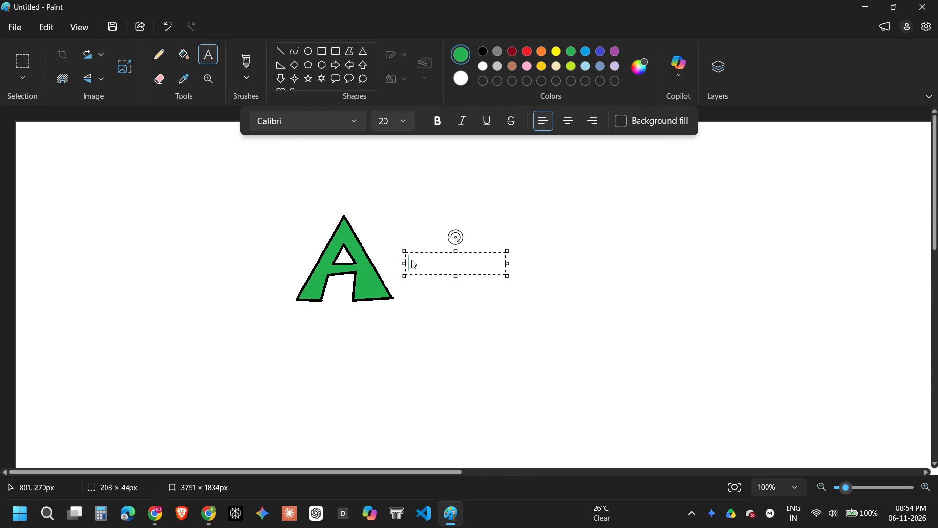
{"action": "key", "text": "r"}
{"action": "key", "text": "alt+Tab"}
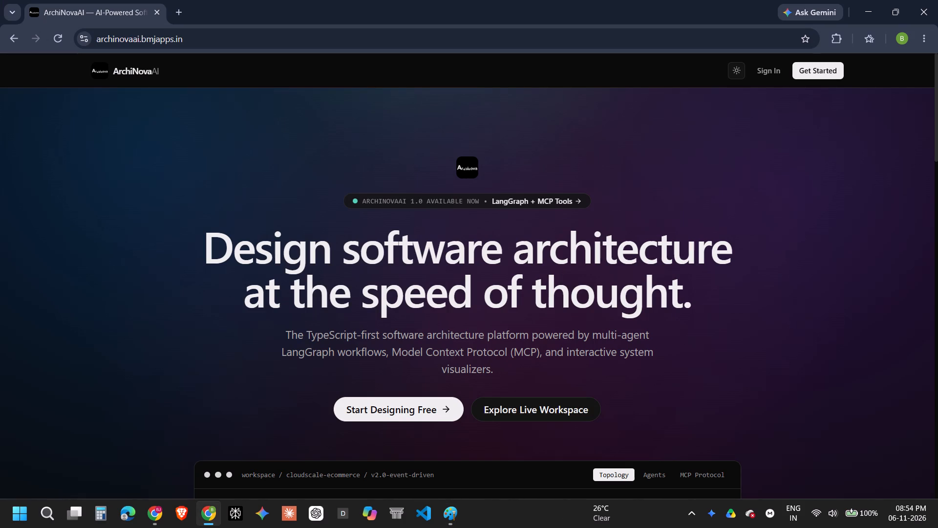
{"action": "key", "text": "alt+Tab"}
{"action": "type", "text": "chi"}
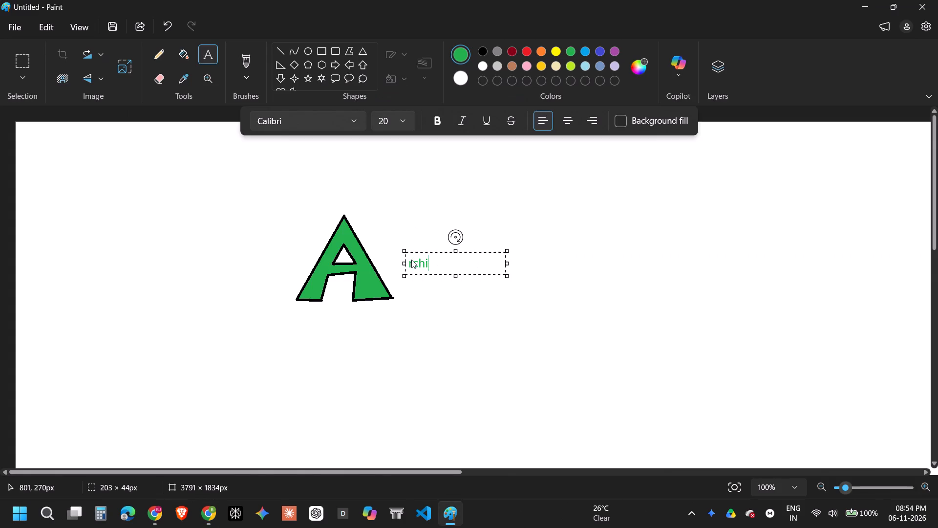
{"action": "key", "text": "alt+Tab"}
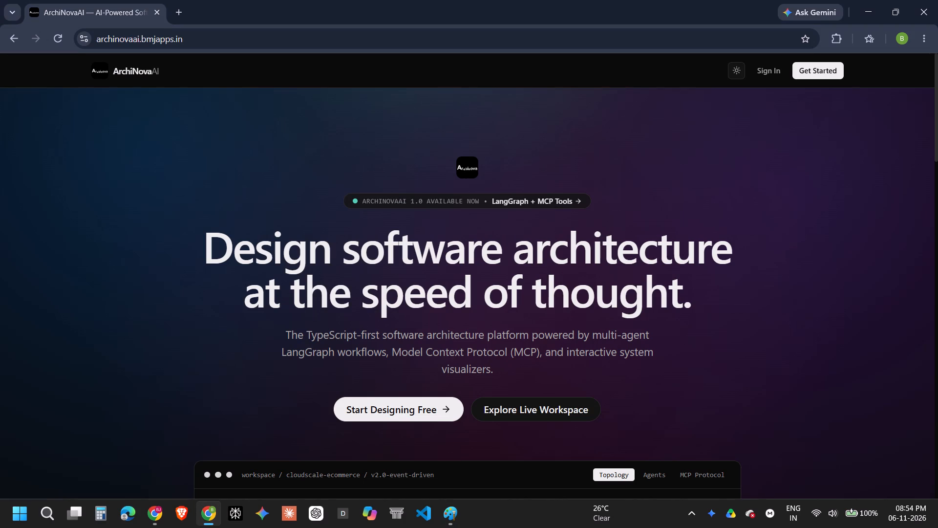
{"action": "key", "text": "alt+Tab"}
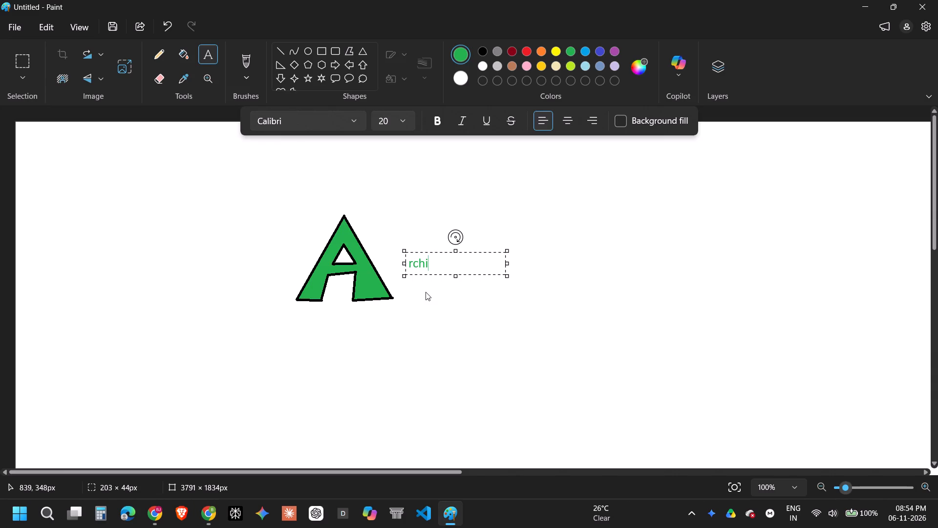
{"action": "type", "text": "NO"}
{"action": "key", "text": "BackSpace"}
{"action": "type", "text": "ova"}
{"action": "key", "text": "alt+Tab"}
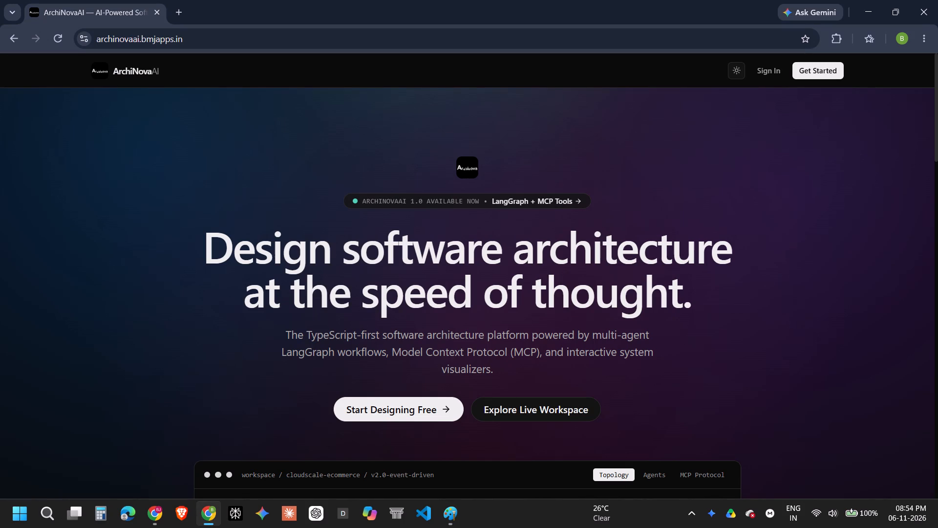
{"action": "key", "text": "alt+Tab"}
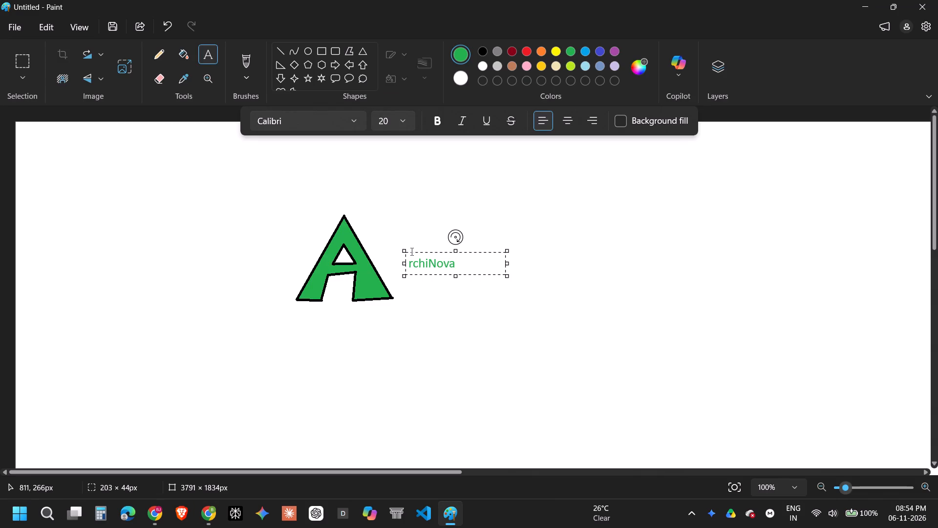
Place the rchiNova text against the A's right leg in a box about 216 × 72 px, rotated to be nearly level.
{"action": "left_click_drag", "start_coordinate": [407, 253], "coordinate": [398, 279]}
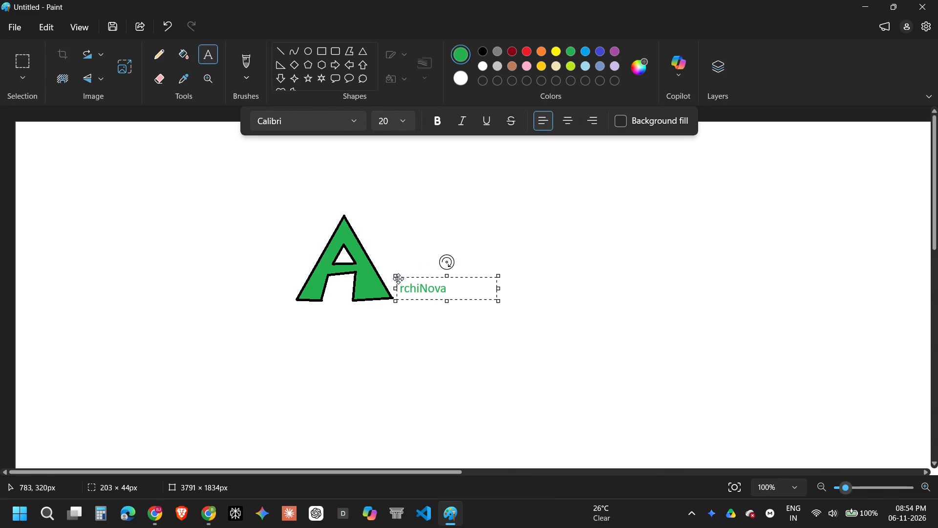
{"action": "left_click_drag", "start_coordinate": [398, 279], "coordinate": [392, 281]}
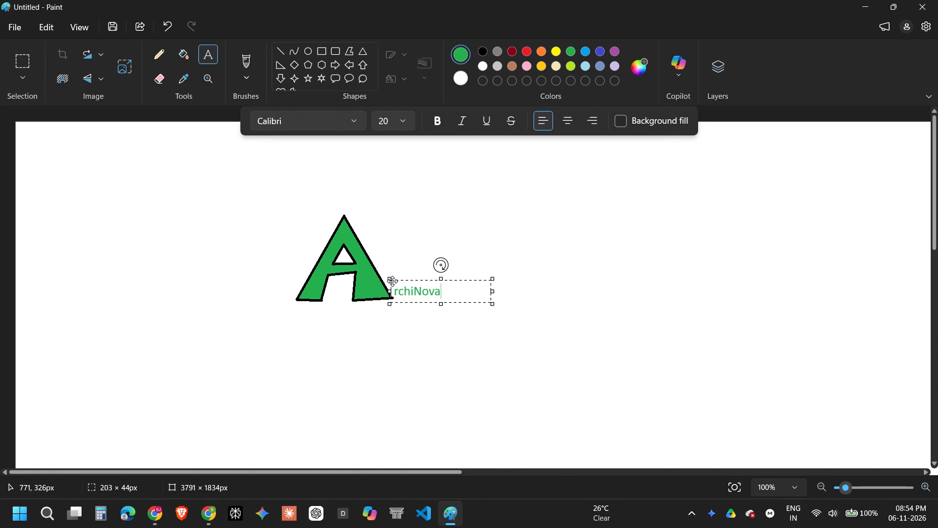
{"action": "left_click_drag", "start_coordinate": [389, 279], "coordinate": [382, 264]}
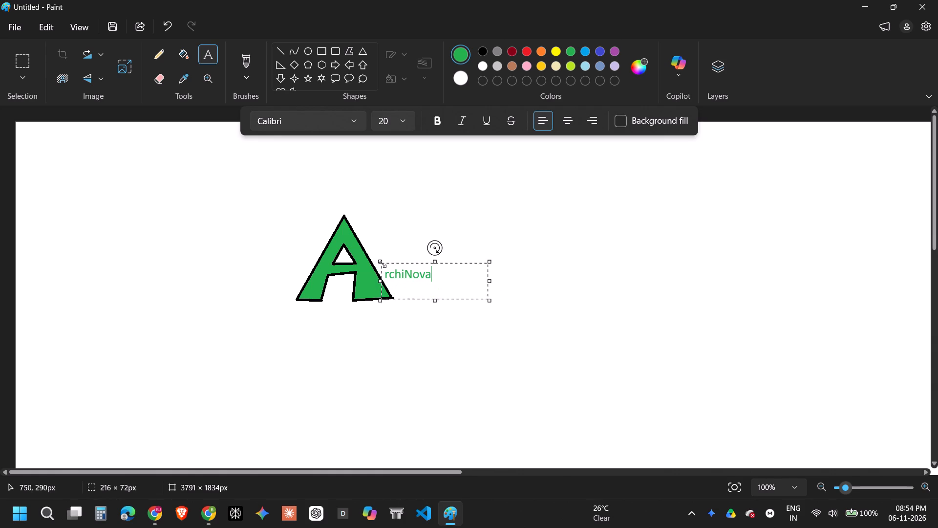
{"action": "double_click", "coordinate": [437, 255]}
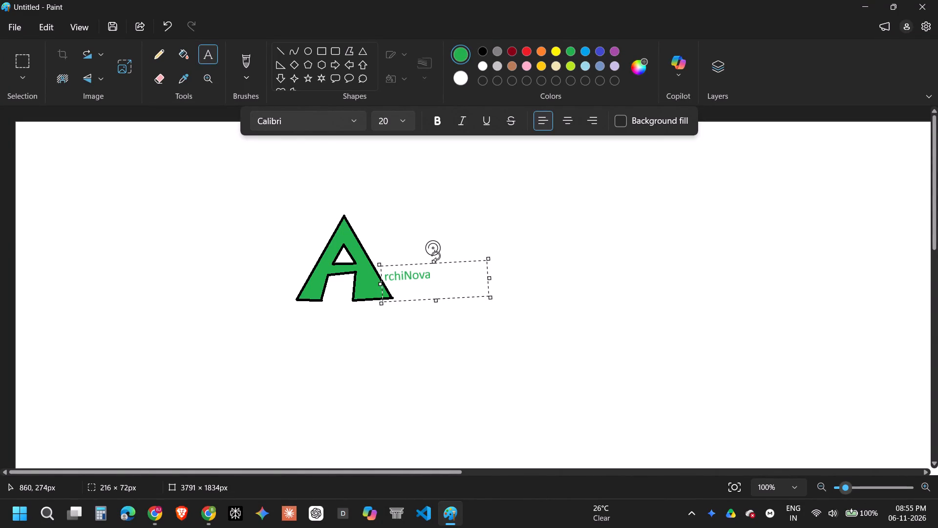
{"action": "left_click", "coordinate": [435, 253]}
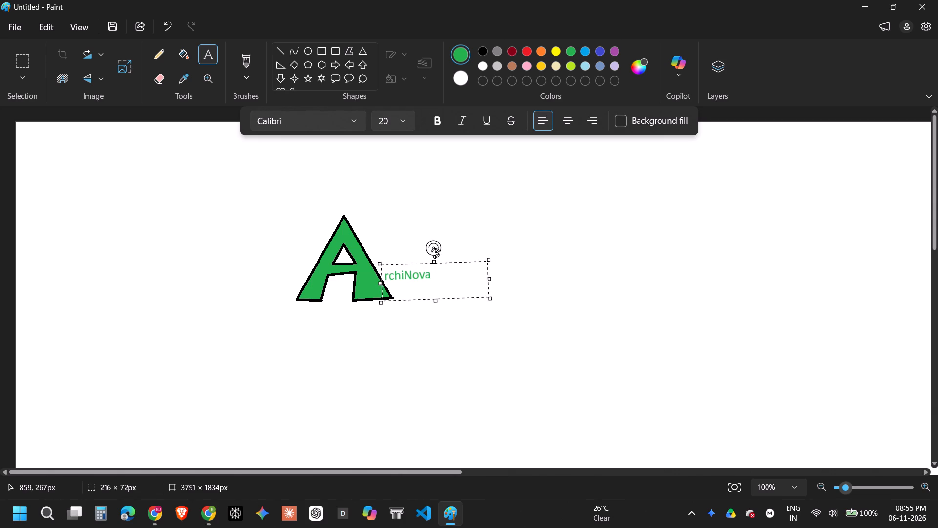
{"action": "left_click", "coordinate": [488, 297]}
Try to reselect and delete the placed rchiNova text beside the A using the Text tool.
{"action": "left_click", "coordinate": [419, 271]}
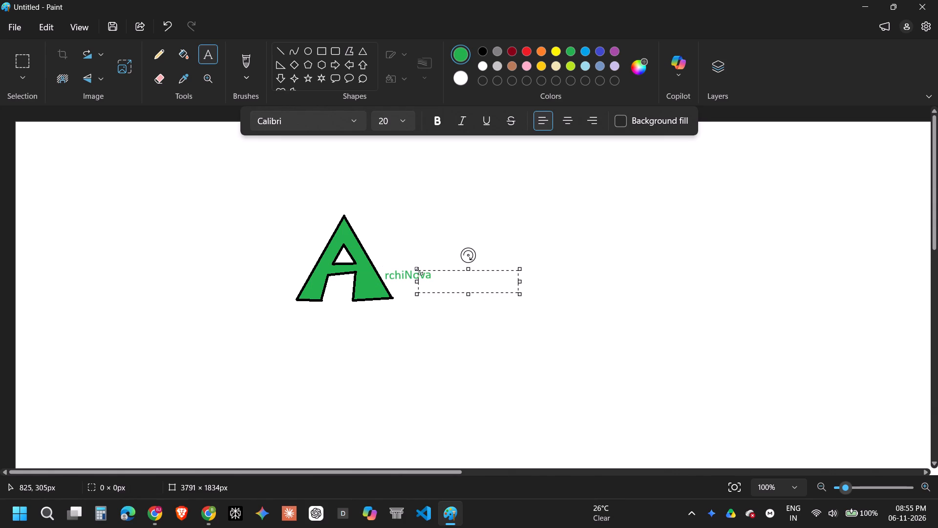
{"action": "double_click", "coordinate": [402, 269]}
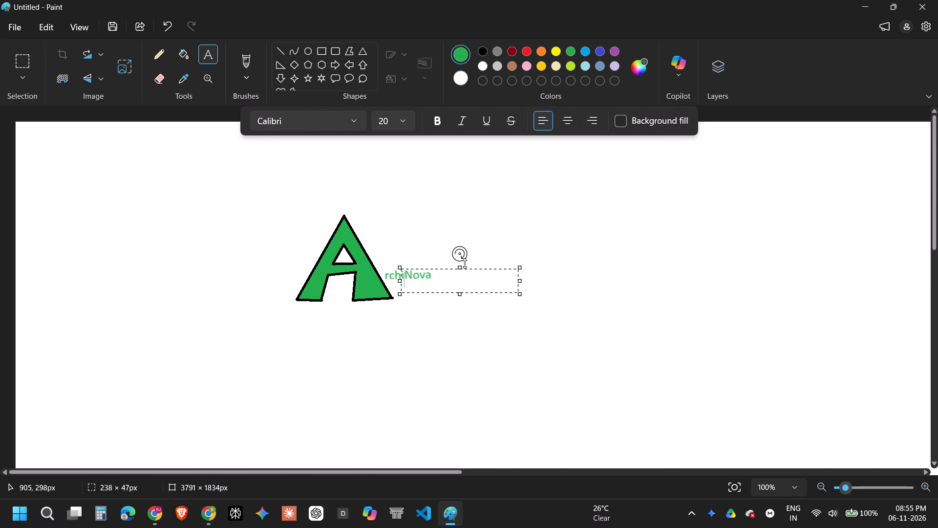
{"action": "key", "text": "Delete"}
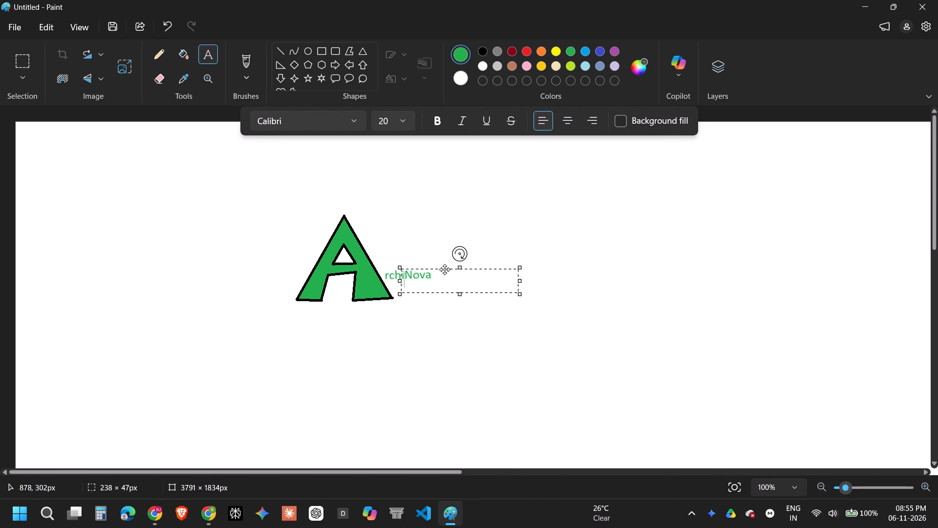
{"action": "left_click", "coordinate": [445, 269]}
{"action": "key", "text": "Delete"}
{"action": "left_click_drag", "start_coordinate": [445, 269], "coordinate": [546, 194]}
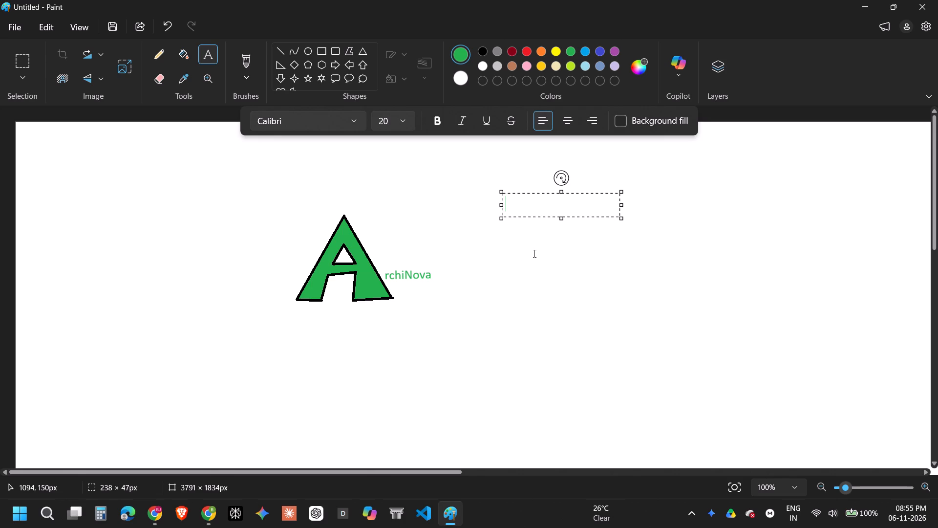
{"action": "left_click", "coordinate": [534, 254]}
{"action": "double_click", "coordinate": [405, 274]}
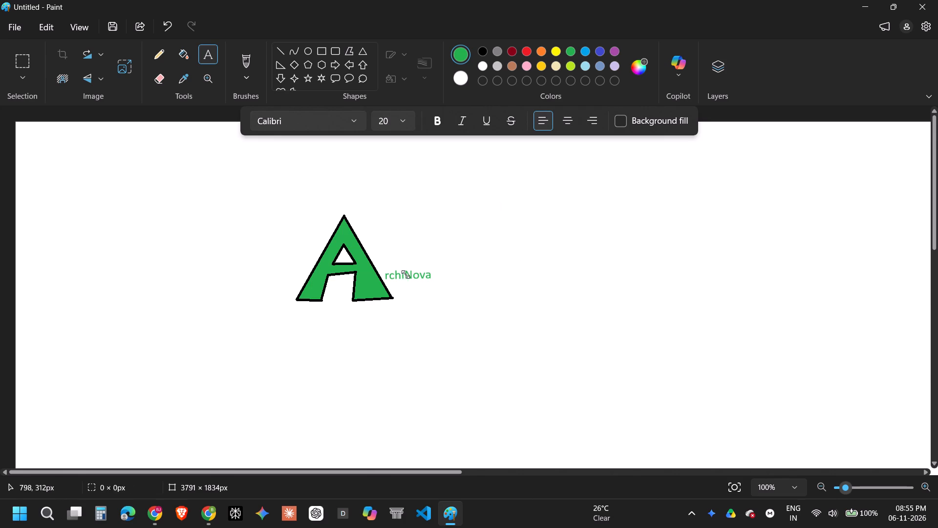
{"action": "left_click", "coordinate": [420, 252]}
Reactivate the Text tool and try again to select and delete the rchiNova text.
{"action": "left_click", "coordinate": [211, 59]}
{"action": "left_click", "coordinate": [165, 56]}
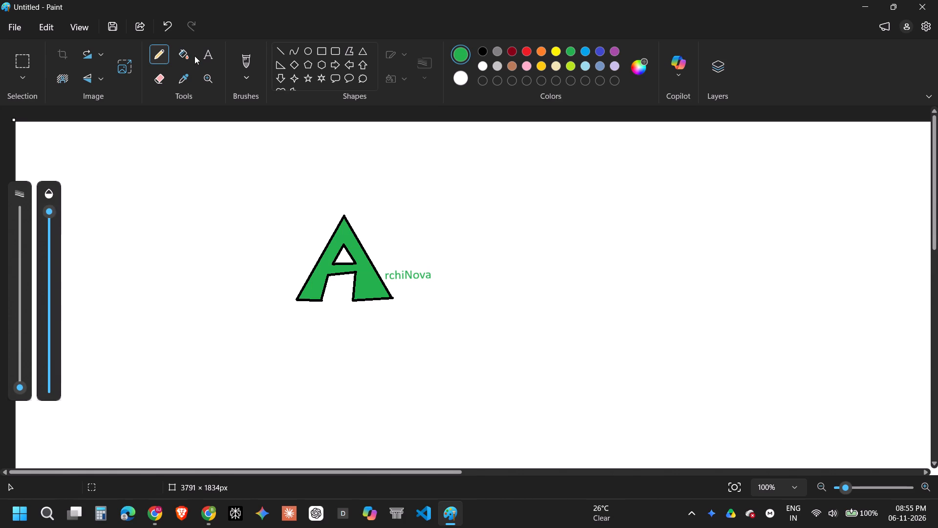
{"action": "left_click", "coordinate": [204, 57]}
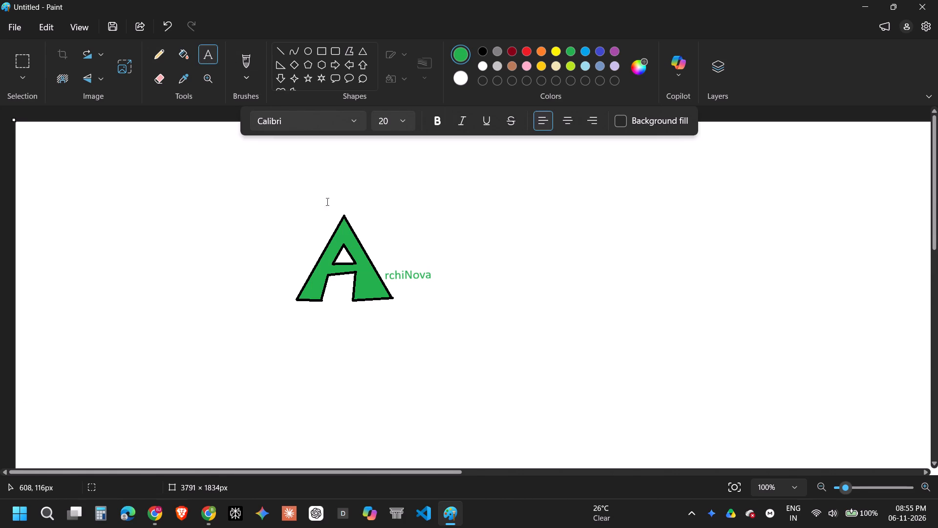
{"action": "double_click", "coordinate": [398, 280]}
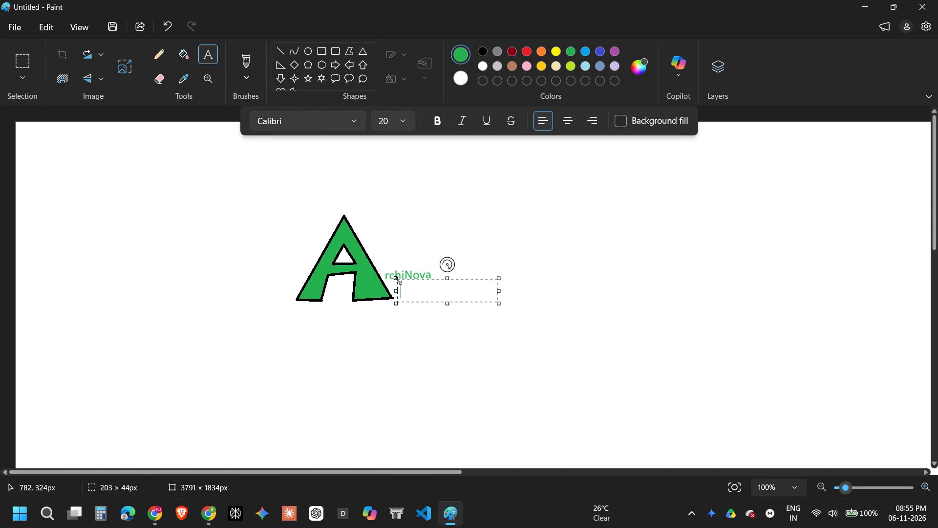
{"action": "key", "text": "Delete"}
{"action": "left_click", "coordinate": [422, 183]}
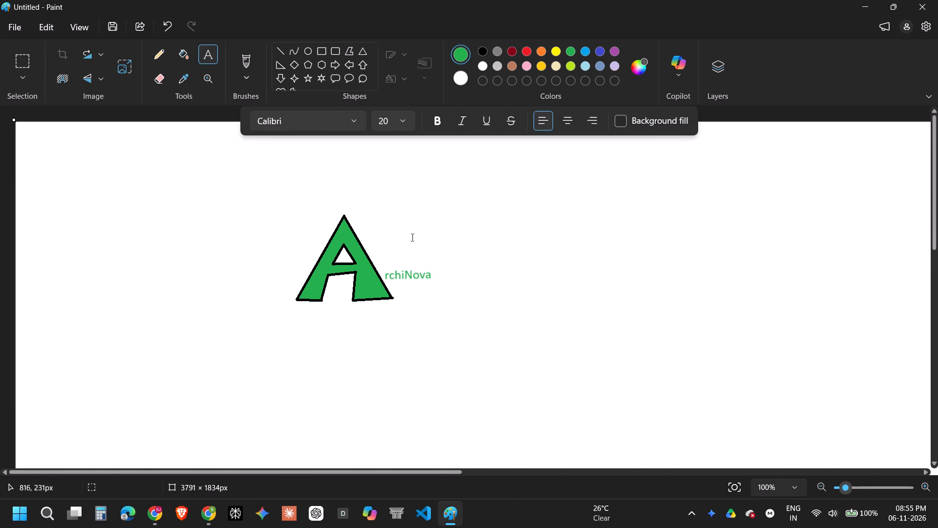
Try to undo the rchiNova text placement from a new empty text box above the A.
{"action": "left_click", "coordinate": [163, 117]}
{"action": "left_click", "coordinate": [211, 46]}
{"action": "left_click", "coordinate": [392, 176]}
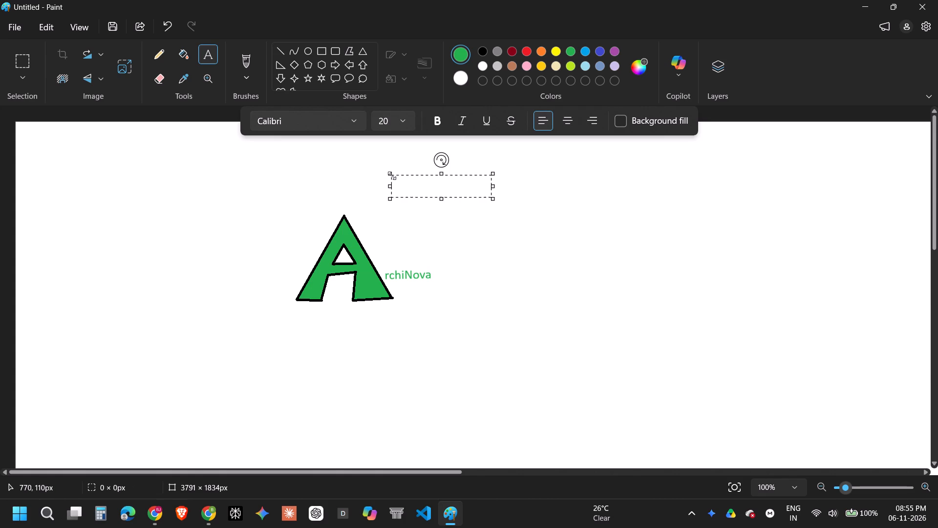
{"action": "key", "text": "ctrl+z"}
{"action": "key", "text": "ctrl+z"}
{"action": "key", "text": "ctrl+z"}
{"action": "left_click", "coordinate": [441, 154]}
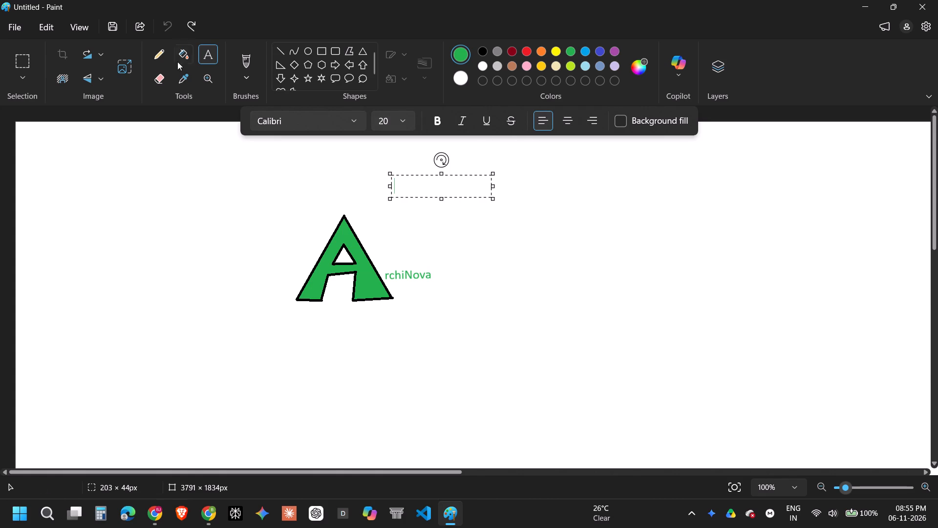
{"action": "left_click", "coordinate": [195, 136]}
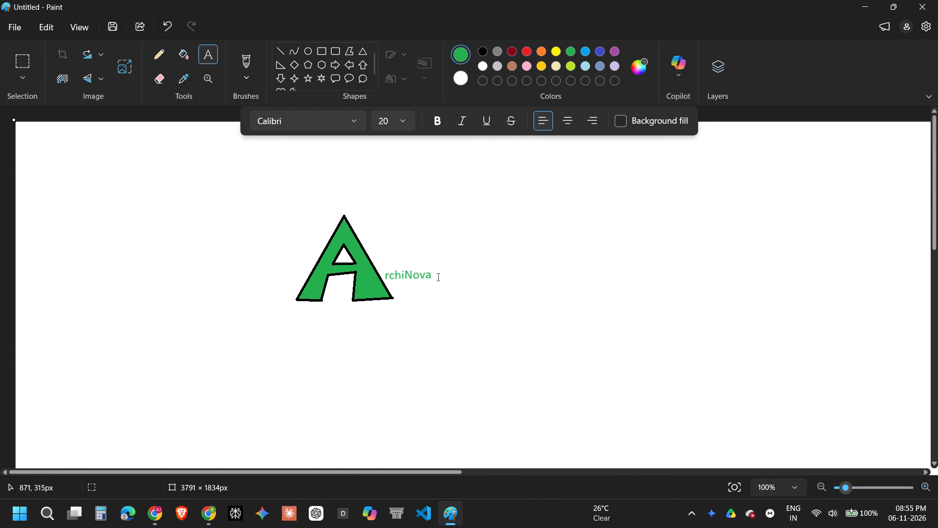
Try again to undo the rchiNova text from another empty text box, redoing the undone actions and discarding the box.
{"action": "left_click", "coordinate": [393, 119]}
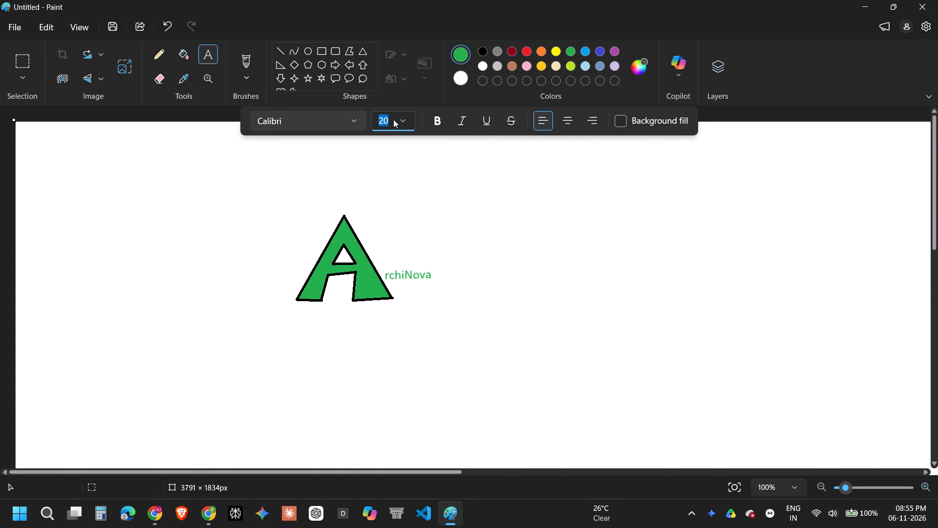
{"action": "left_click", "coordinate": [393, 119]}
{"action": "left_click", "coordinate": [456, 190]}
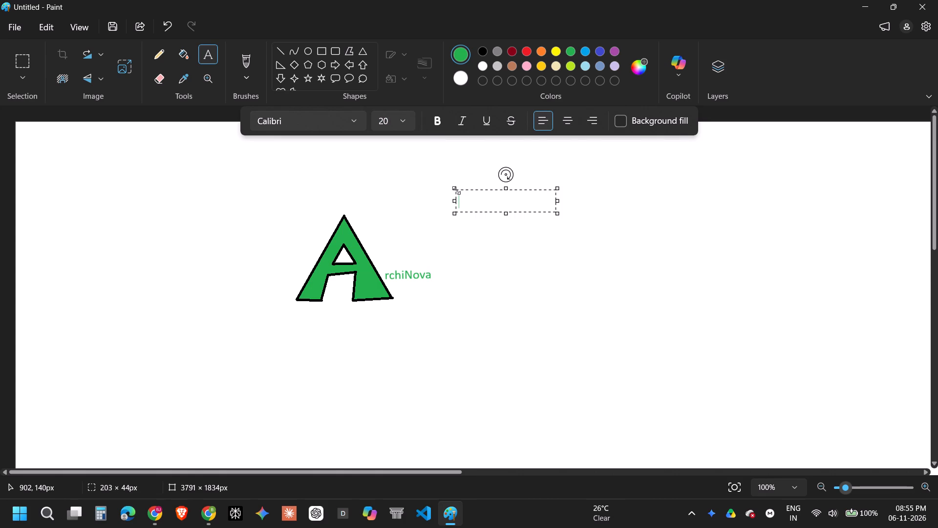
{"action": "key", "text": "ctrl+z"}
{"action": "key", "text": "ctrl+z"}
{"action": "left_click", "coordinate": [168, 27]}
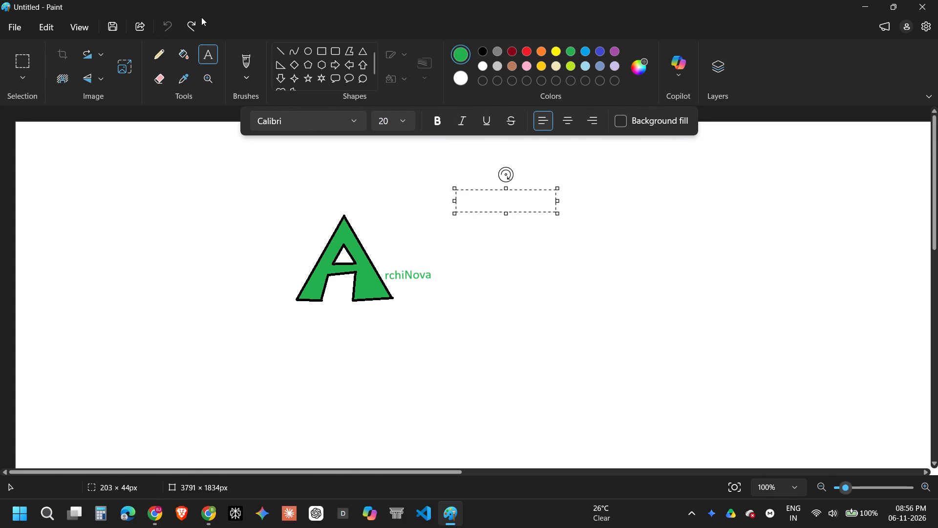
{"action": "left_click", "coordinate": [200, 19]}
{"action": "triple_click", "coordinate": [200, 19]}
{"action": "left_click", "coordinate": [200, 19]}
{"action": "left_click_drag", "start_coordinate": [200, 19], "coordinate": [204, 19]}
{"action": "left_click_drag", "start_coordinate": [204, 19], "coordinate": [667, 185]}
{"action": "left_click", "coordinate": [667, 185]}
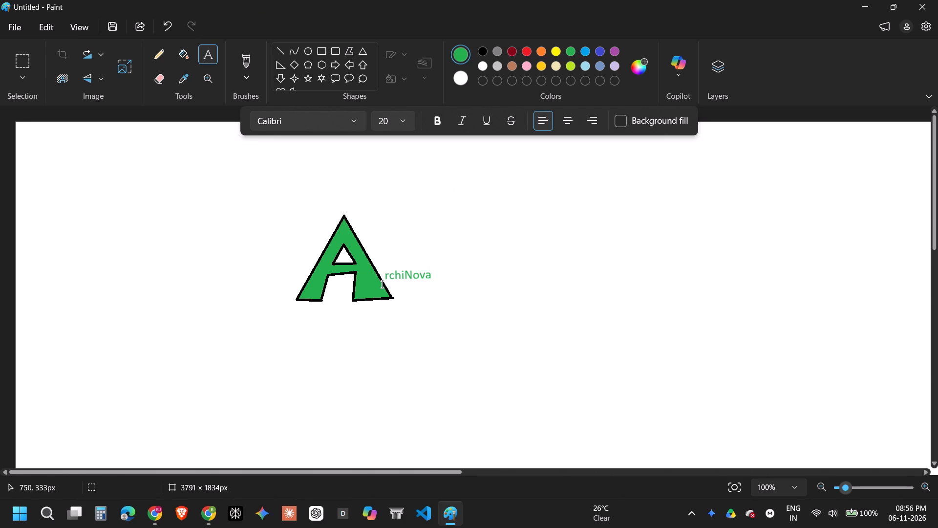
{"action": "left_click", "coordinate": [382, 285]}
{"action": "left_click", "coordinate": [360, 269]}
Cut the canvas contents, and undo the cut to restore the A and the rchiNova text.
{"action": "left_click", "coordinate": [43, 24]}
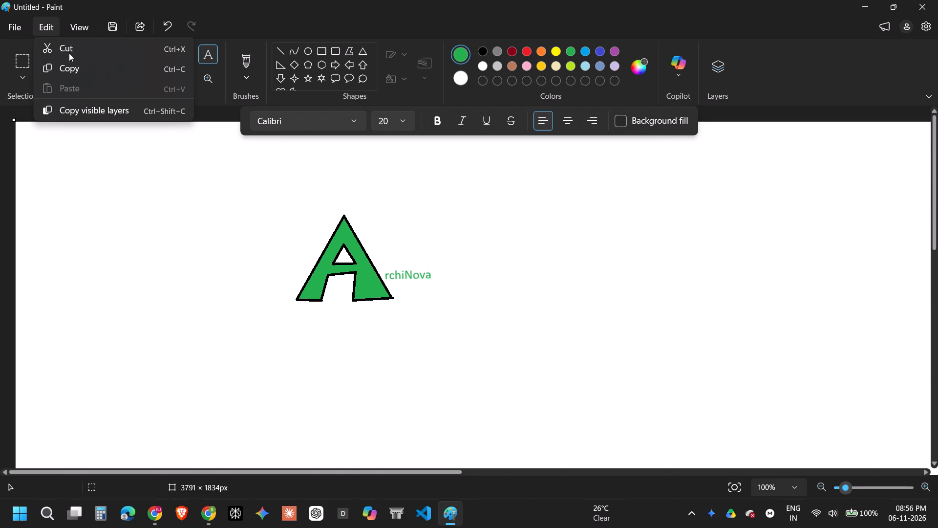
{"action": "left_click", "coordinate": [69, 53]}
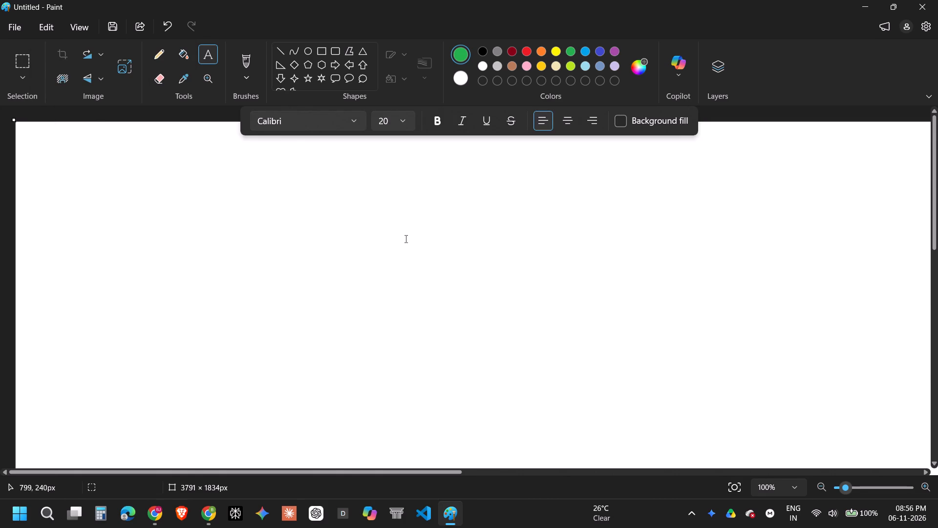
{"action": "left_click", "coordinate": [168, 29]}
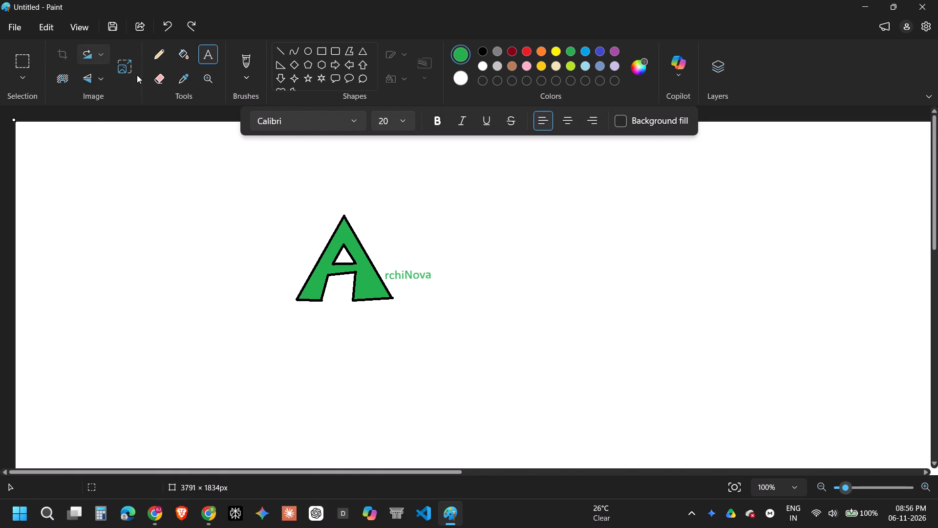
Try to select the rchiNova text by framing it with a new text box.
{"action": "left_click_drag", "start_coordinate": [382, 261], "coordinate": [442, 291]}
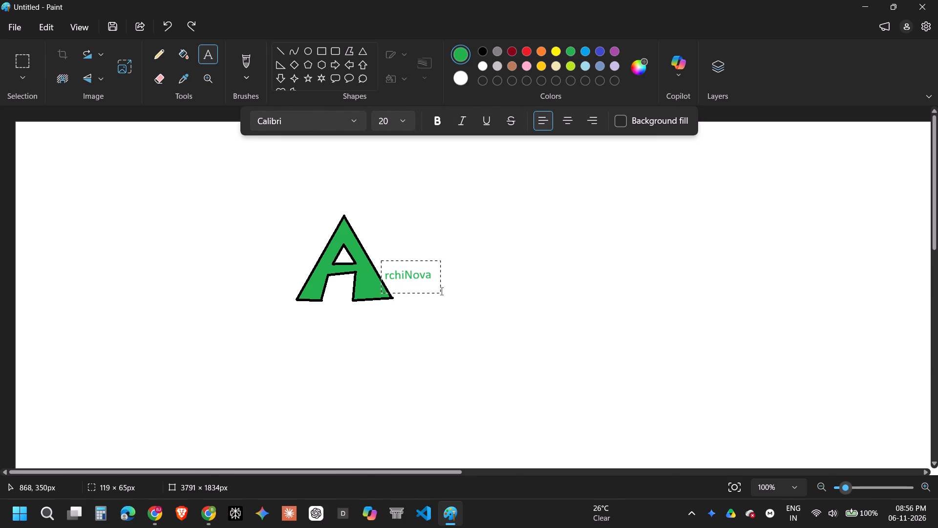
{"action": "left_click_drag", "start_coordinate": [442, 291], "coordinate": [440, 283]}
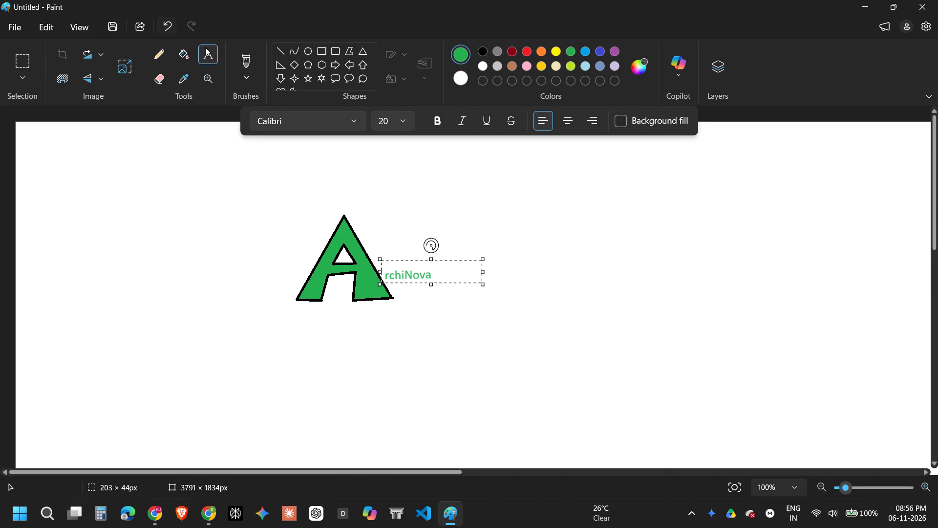
Erase the entire rchiNova text beside the A with the Eraser, keeping the letter A intact.
{"action": "left_click", "coordinate": [155, 84]}
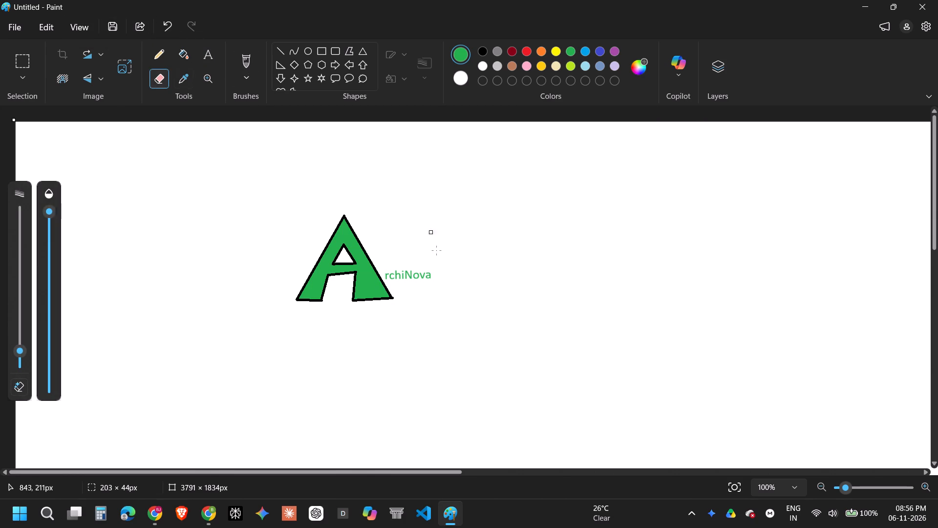
{"action": "left_click_drag", "start_coordinate": [385, 275], "coordinate": [408, 275]}
{"action": "left_click_drag", "start_coordinate": [408, 275], "coordinate": [407, 276]}
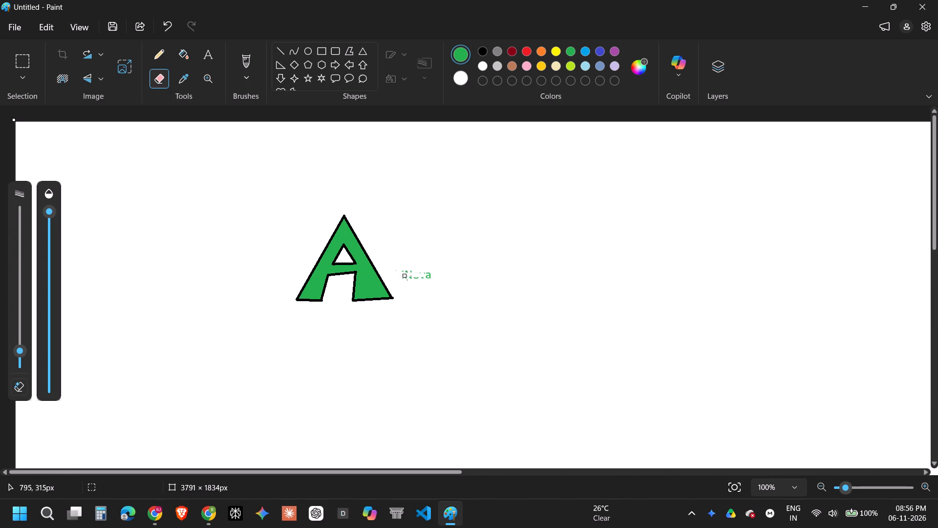
{"action": "left_click_drag", "start_coordinate": [407, 276], "coordinate": [422, 271]}
{"action": "left_click_drag", "start_coordinate": [422, 271], "coordinate": [418, 275]}
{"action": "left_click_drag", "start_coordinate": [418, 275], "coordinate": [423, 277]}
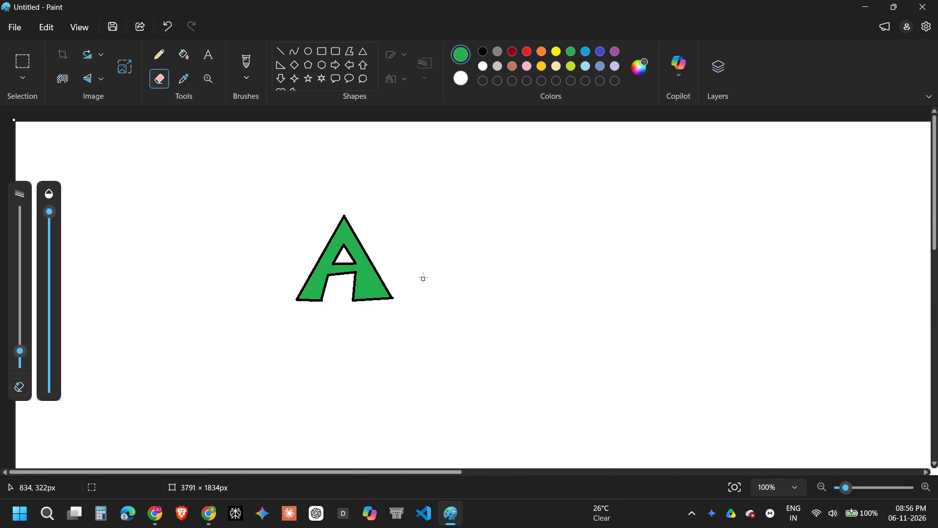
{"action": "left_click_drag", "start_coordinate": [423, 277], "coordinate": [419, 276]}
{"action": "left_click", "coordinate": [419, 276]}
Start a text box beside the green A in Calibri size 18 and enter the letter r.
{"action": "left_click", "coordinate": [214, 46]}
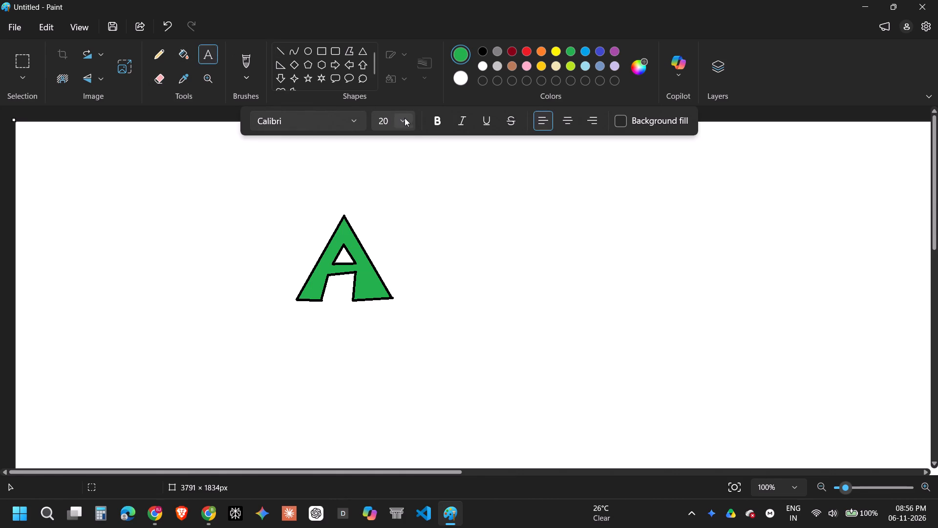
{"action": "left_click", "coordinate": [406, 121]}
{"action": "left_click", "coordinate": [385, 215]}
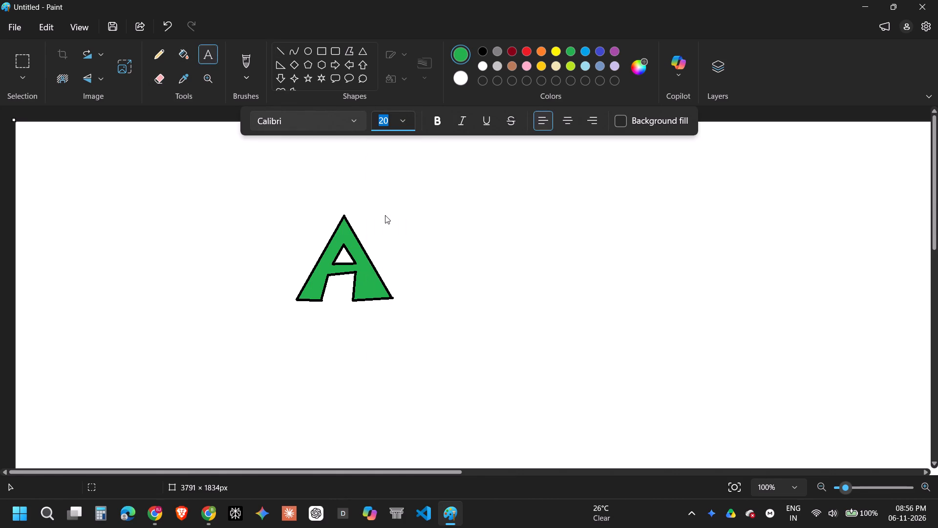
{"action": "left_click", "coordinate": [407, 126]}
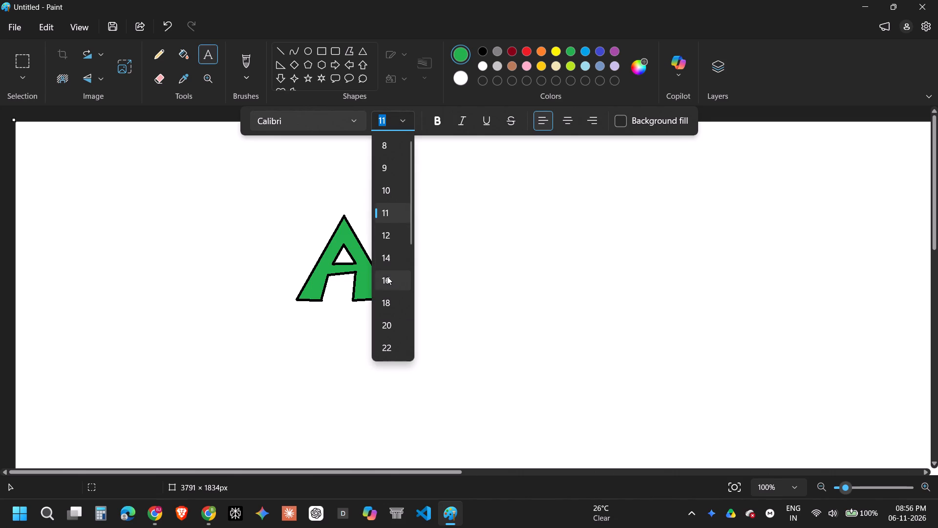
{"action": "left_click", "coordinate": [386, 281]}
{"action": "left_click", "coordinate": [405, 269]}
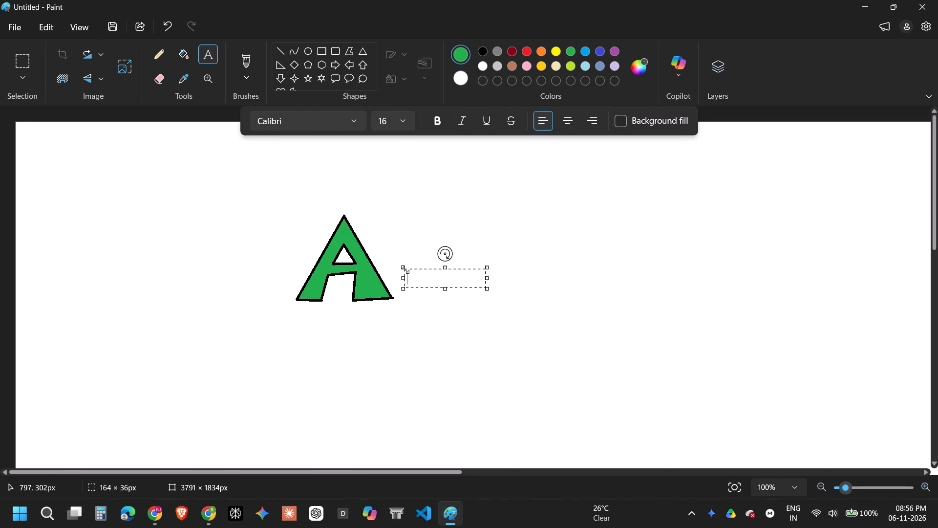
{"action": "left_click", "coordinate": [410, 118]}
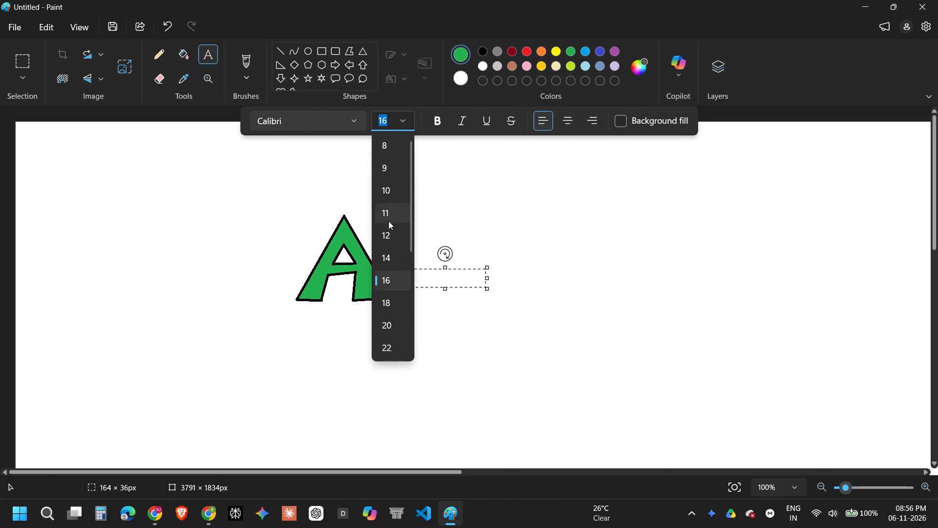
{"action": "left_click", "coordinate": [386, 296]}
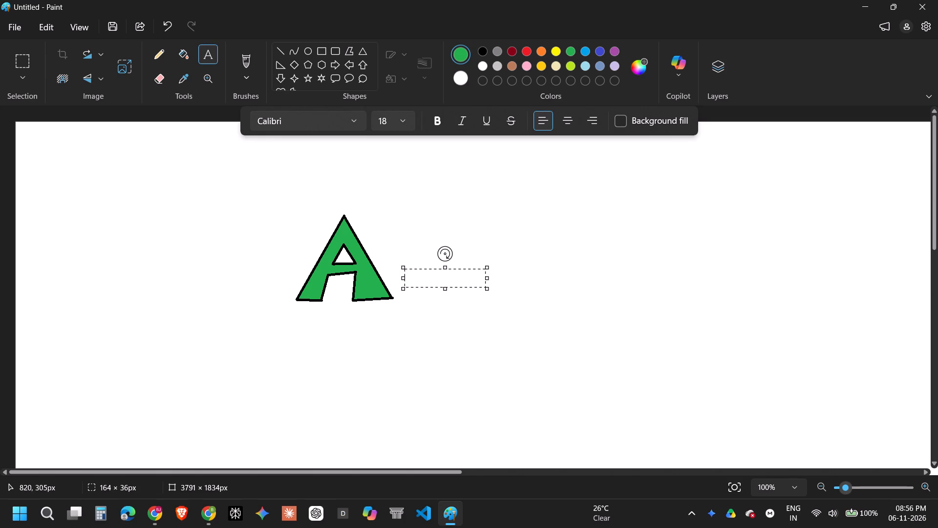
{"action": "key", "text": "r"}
Set the font size of the letter r to 22 and place it on the canvas.
{"action": "left_click", "coordinate": [401, 124]}
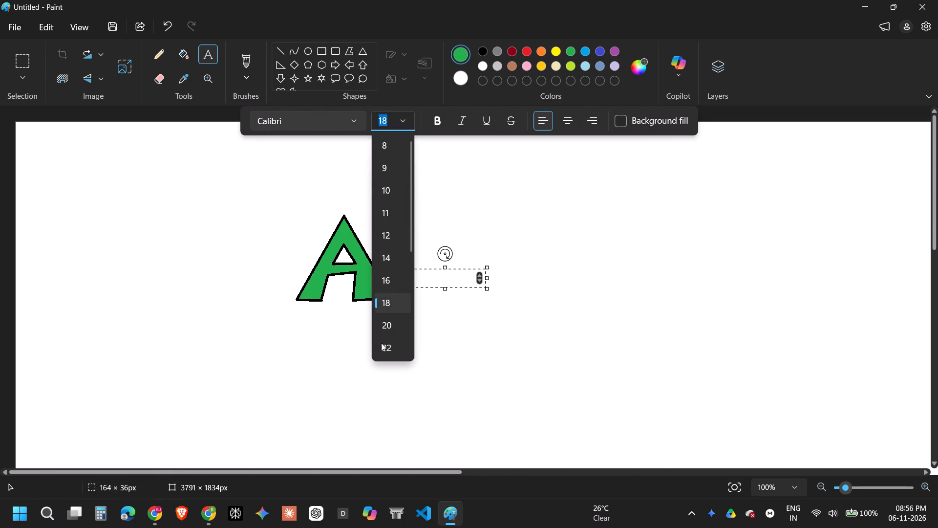
{"action": "left_click", "coordinate": [381, 343]}
{"action": "left_click", "coordinate": [442, 274]}
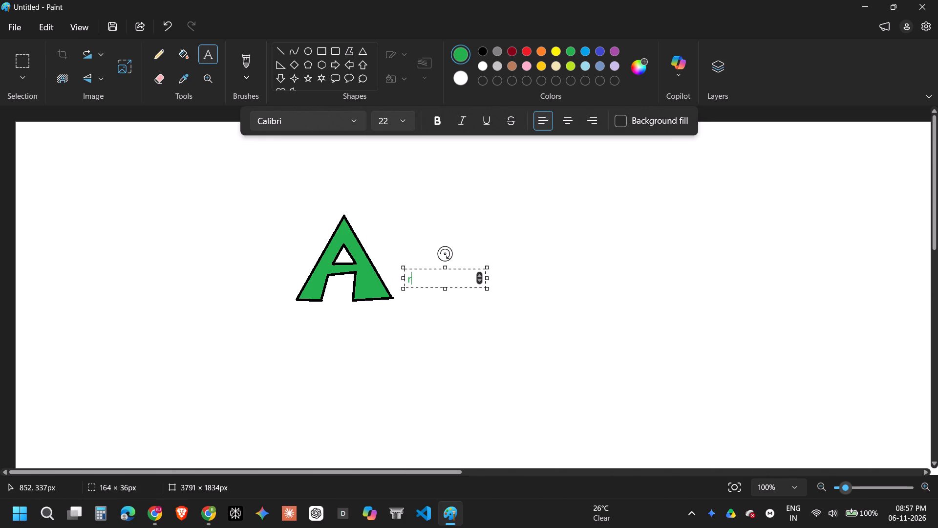
{"action": "left_click_drag", "start_coordinate": [418, 276], "coordinate": [396, 277]}
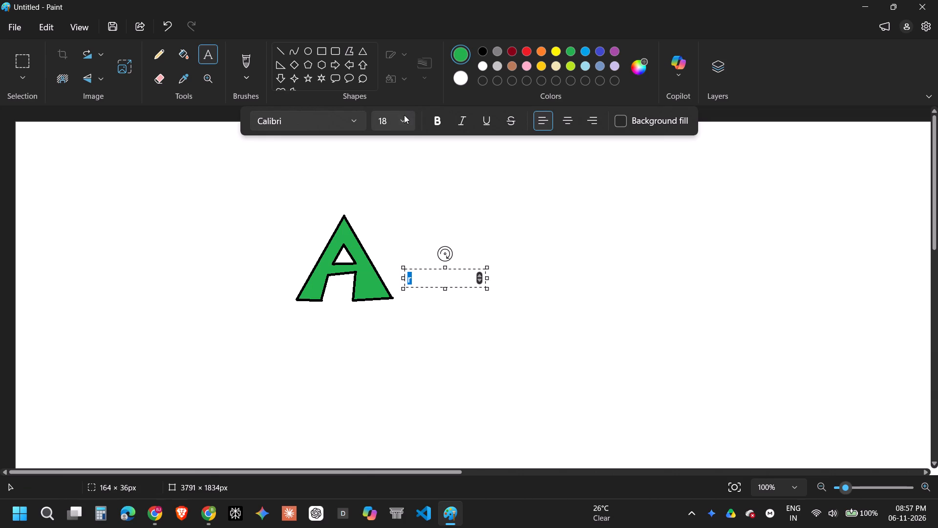
{"action": "left_click", "coordinate": [404, 115]}
{"action": "left_click", "coordinate": [383, 342]}
{"action": "left_click", "coordinate": [430, 287]}
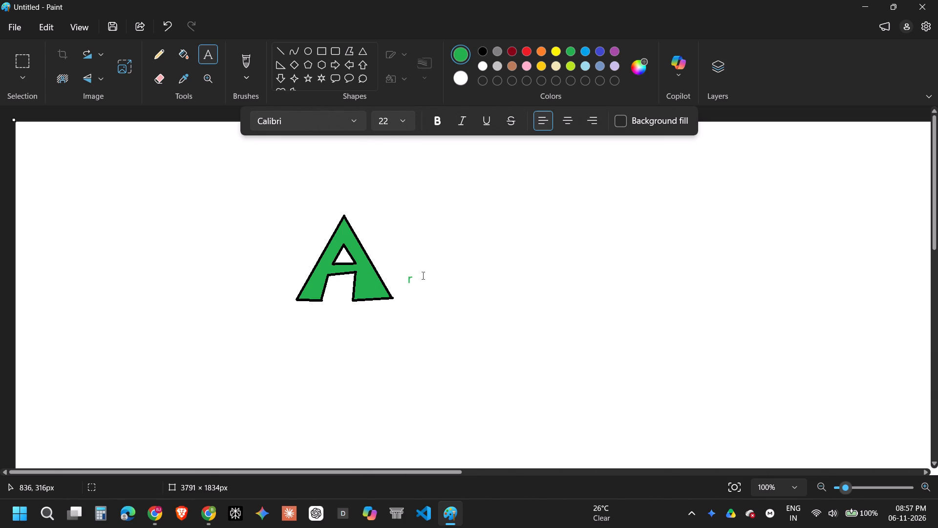
Enter rchiNova in a new size 22 text box beyond the stray r, checking the wording against the ArchiNovaAI page in Chrome.
{"action": "left_click", "coordinate": [423, 276]}
{"action": "key", "text": "r"}
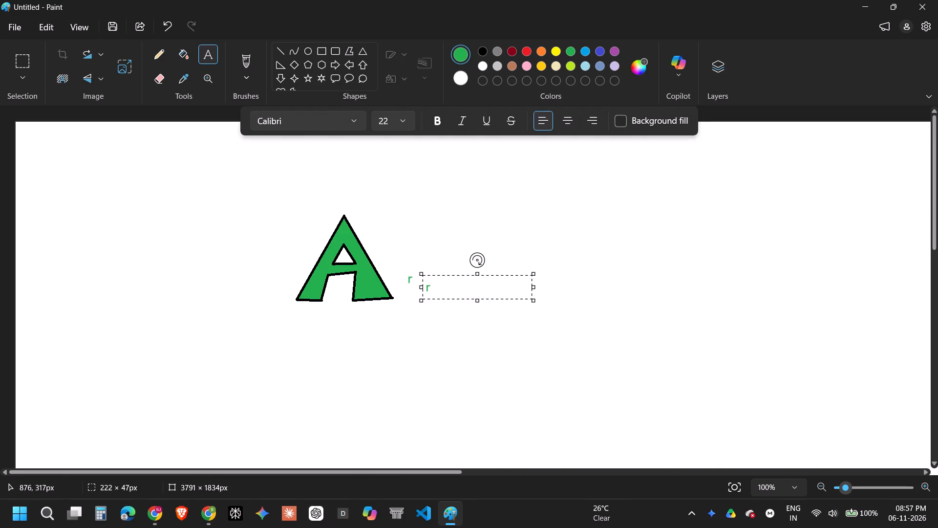
{"action": "key", "text": "alt+Tab"}
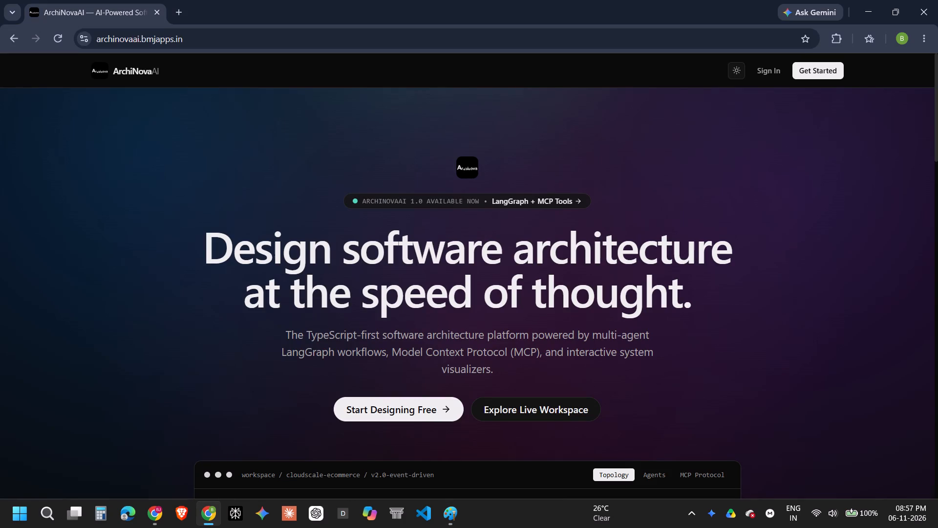
{"action": "key", "text": "alt+Tab"}
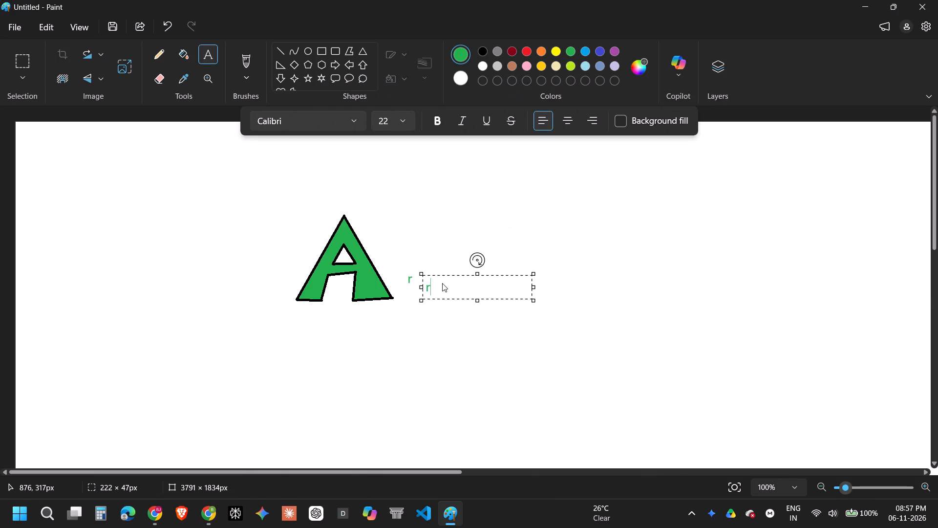
{"action": "type", "text": "chi"}
{"action": "key", "text": "space"}
{"action": "key", "text": "Tab"}
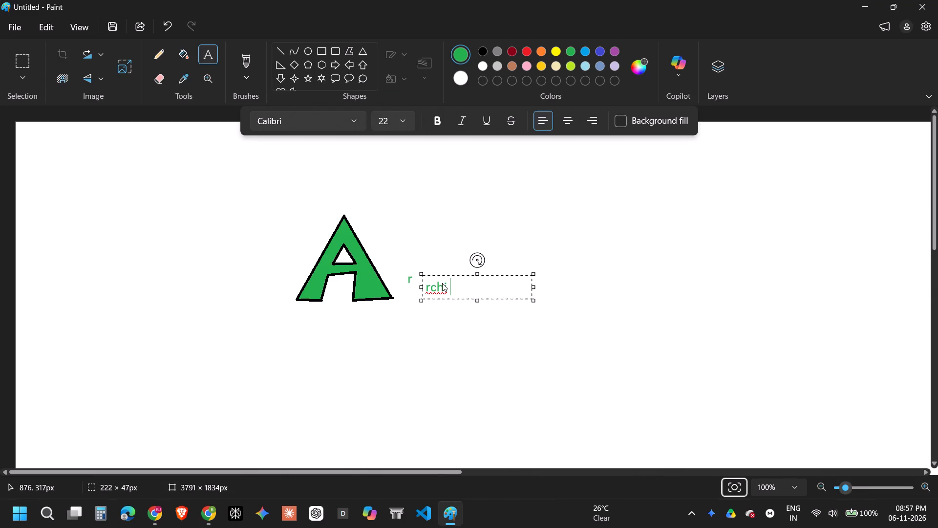
{"action": "left_click", "coordinate": [455, 290]}
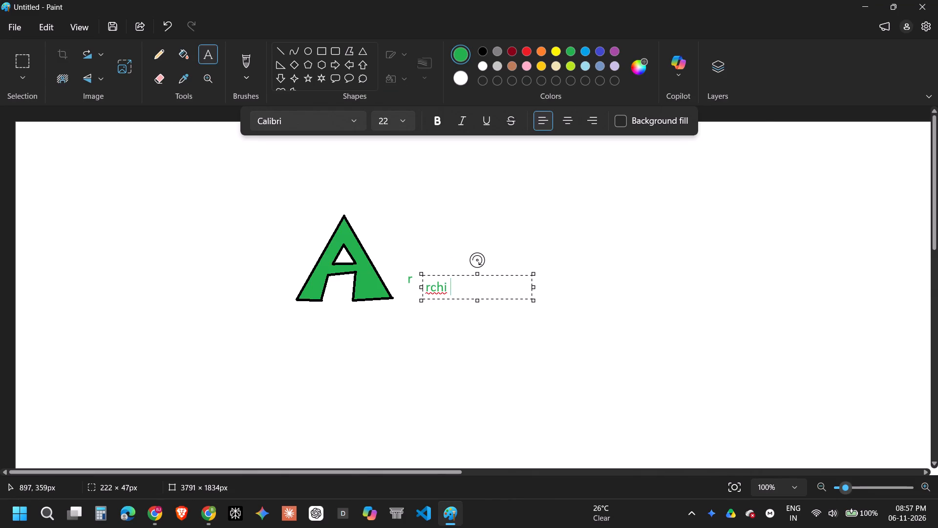
{"action": "key", "text": "BackSpace"}
{"action": "key", "text": "alt+Tab"}
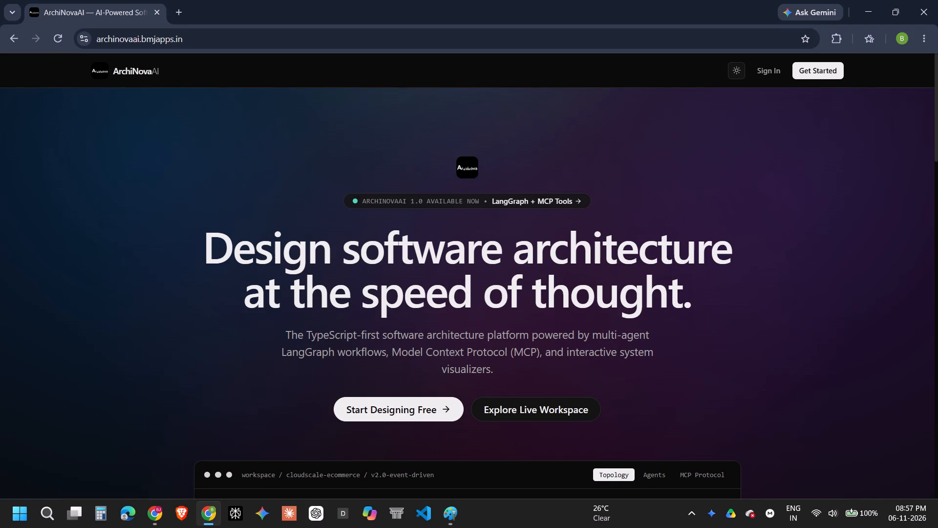
{"action": "key", "text": "alt+Tab"}
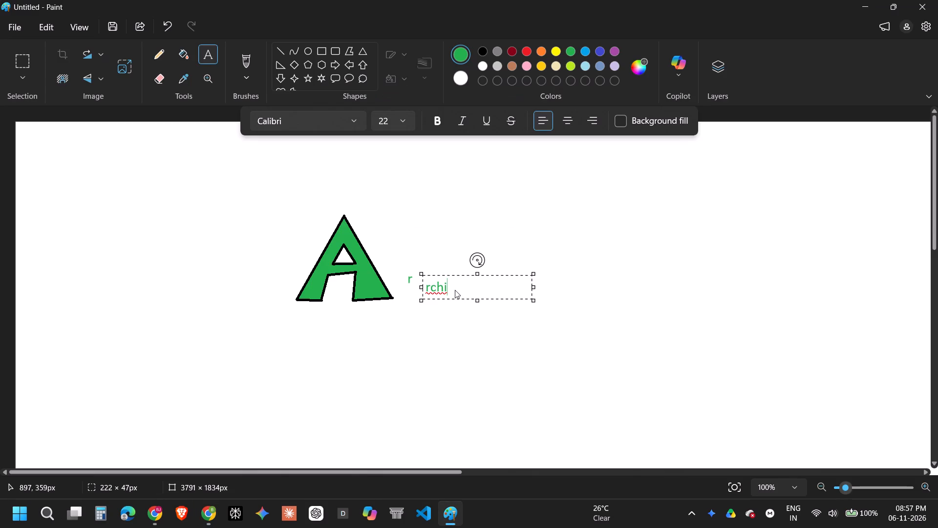
{"action": "type", "text": "Nova"}
Compare with the ArchiNovaAI logo in Chrome again, and make the whole rchiNova text bold in Paint.
{"action": "key", "text": "alt+Tab"}
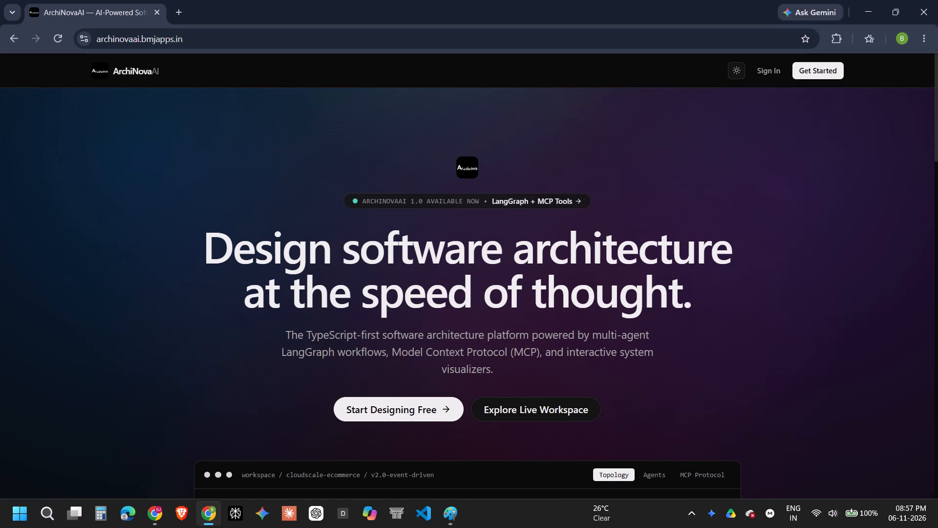
{"action": "key", "text": "alt+Tab"}
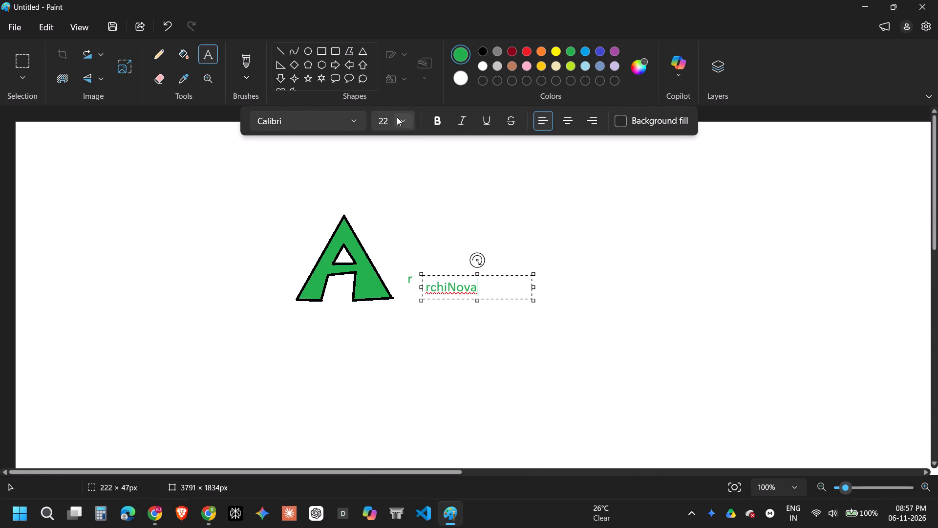
{"action": "left_click", "coordinate": [438, 123]}
{"action": "left_click_drag", "start_coordinate": [484, 284], "coordinate": [423, 289]}
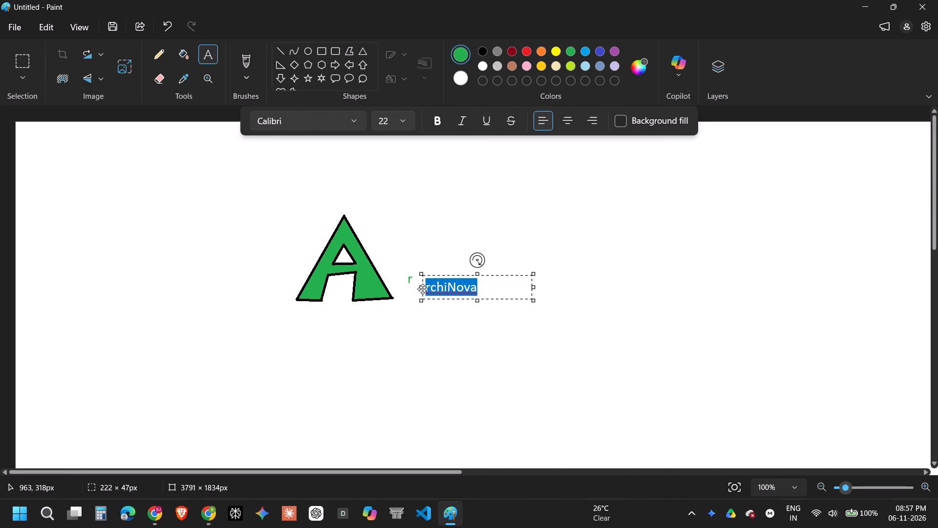
{"action": "left_click", "coordinate": [439, 125]}
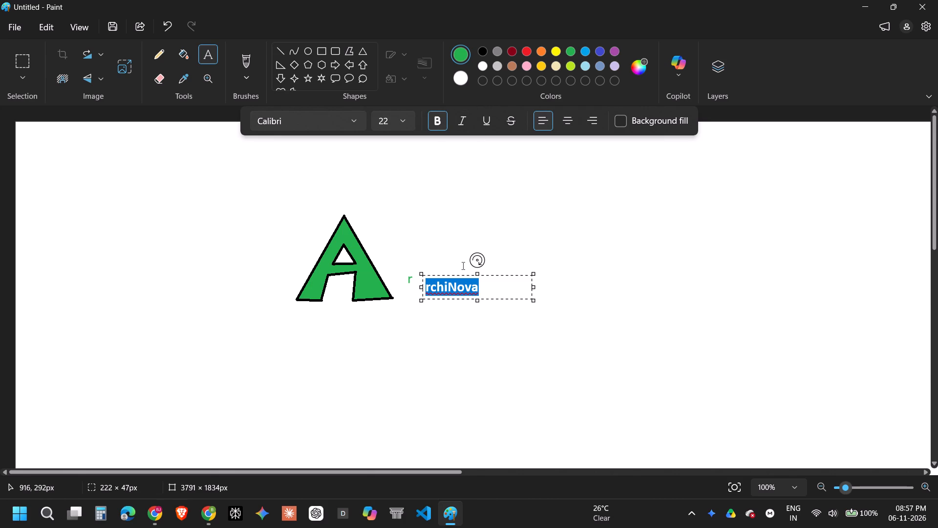
{"action": "left_click", "coordinate": [480, 291]}
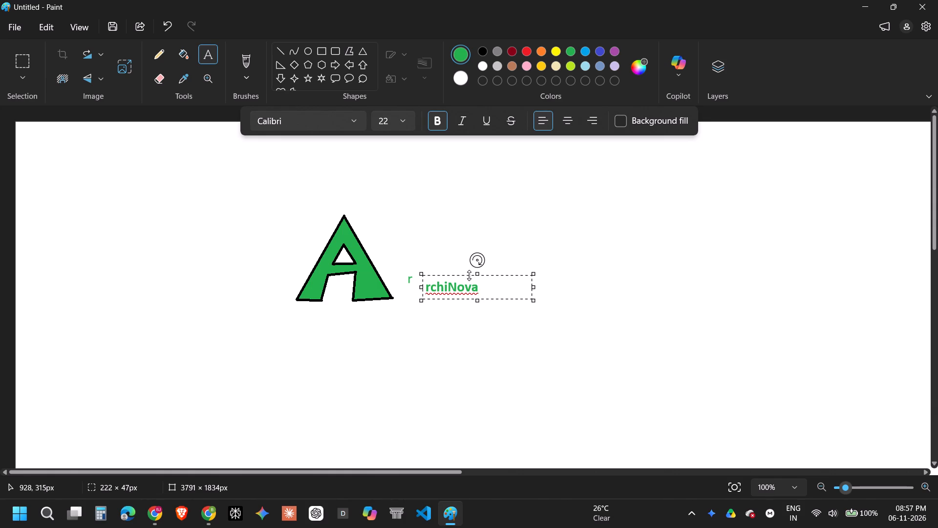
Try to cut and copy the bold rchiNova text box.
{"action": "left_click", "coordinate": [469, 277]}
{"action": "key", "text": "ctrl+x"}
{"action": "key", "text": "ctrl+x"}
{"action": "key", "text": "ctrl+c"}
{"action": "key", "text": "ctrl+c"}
Erase the stray r and the whole rchiNova text beside the green letter A, including leftover specks.
{"action": "left_click", "coordinate": [167, 82]}
{"action": "key", "text": "ctrl+equal"}
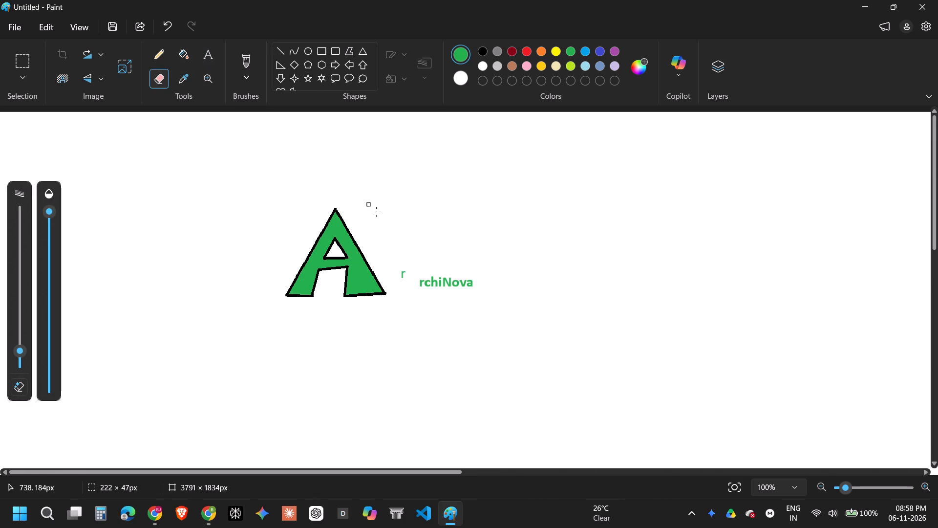
{"action": "key", "text": "ctrl+equal"}
{"action": "key", "text": "ctrl+equal"}
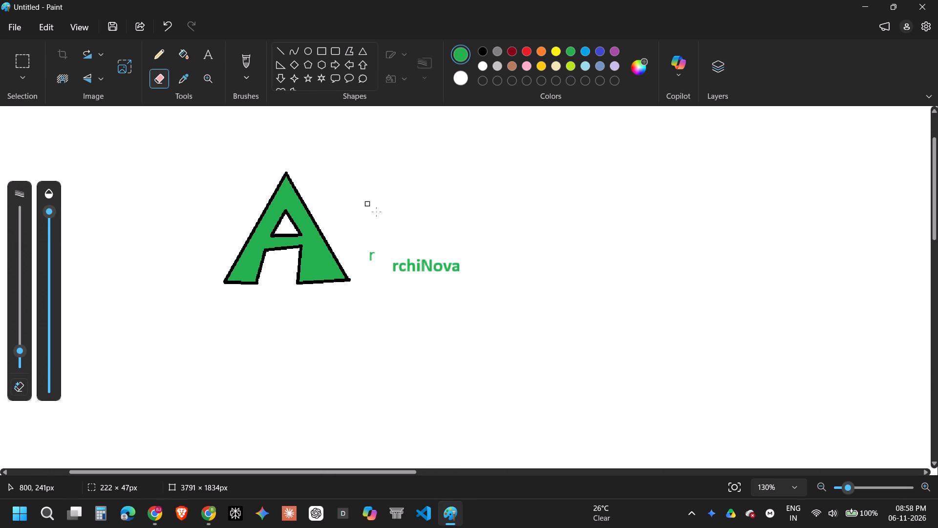
{"action": "left_click_drag", "start_coordinate": [372, 254], "coordinate": [371, 270]}
{"action": "key", "text": "ctrl+equal"}
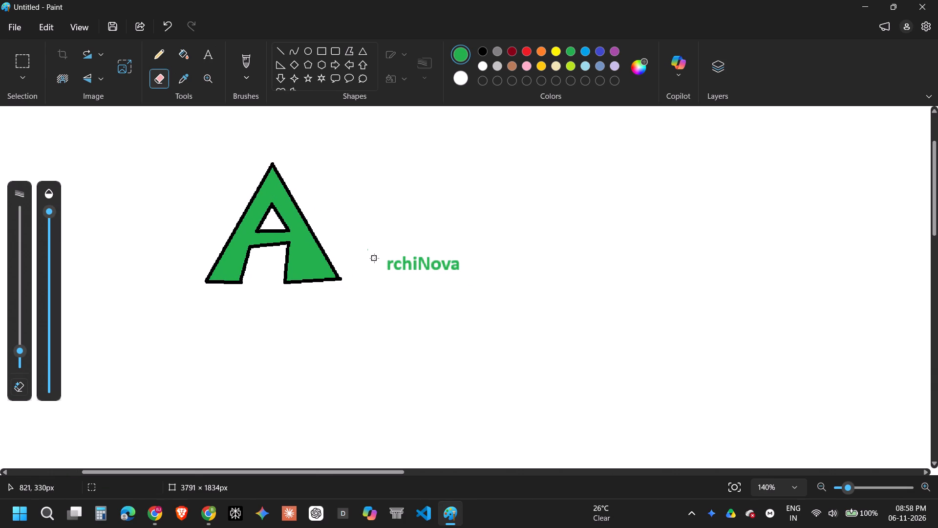
{"action": "left_click_drag", "start_coordinate": [373, 257], "coordinate": [382, 259]}
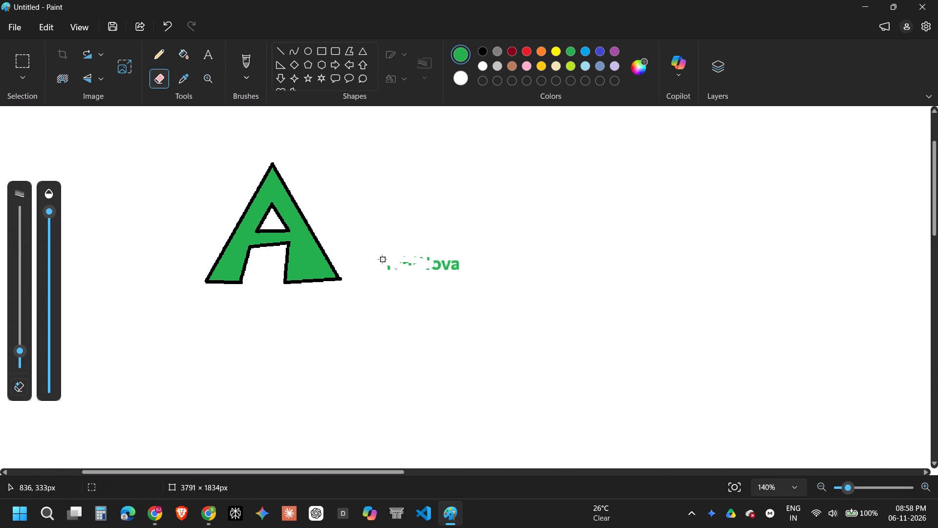
{"action": "left_click_drag", "start_coordinate": [382, 259], "coordinate": [444, 267]}
{"action": "left_click_drag", "start_coordinate": [444, 267], "coordinate": [456, 267]}
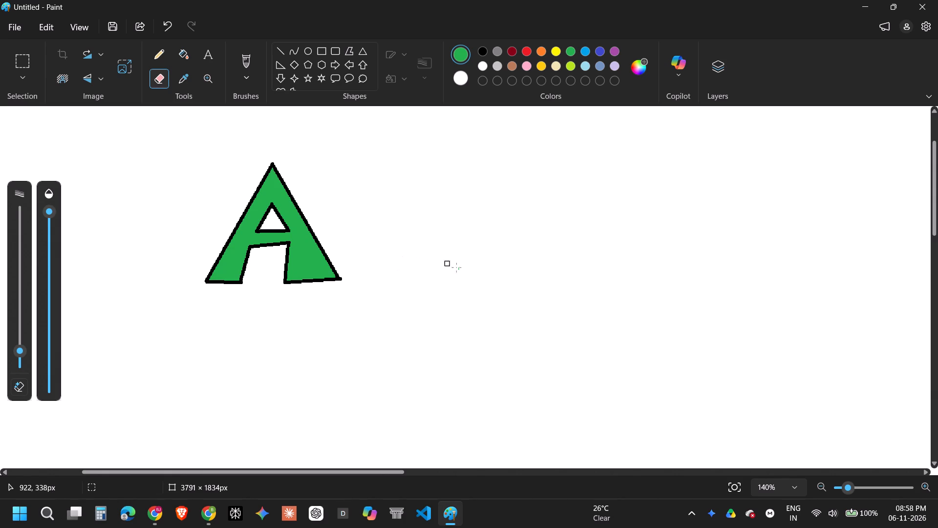
{"action": "left_click_drag", "start_coordinate": [456, 267], "coordinate": [401, 279]}
{"action": "key", "text": "ctrl+equal"}
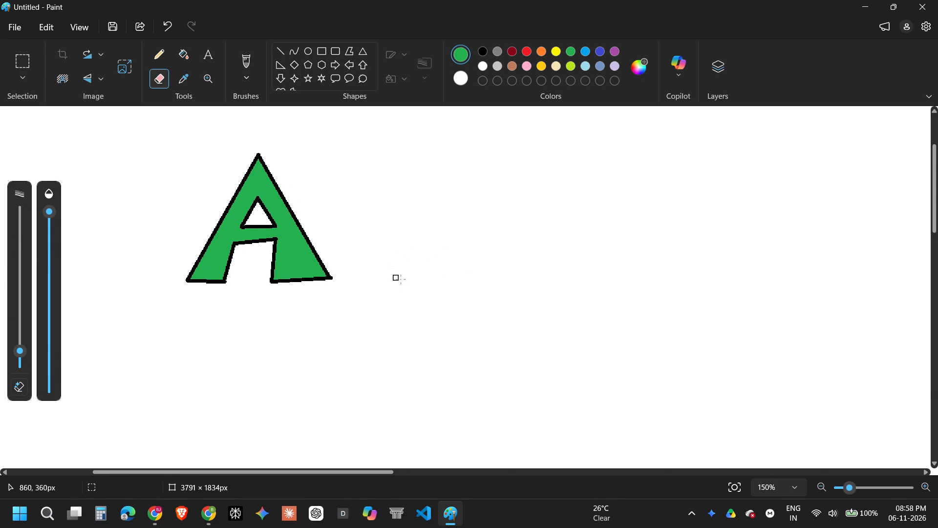
{"action": "key", "text": "ctrl+equal"}
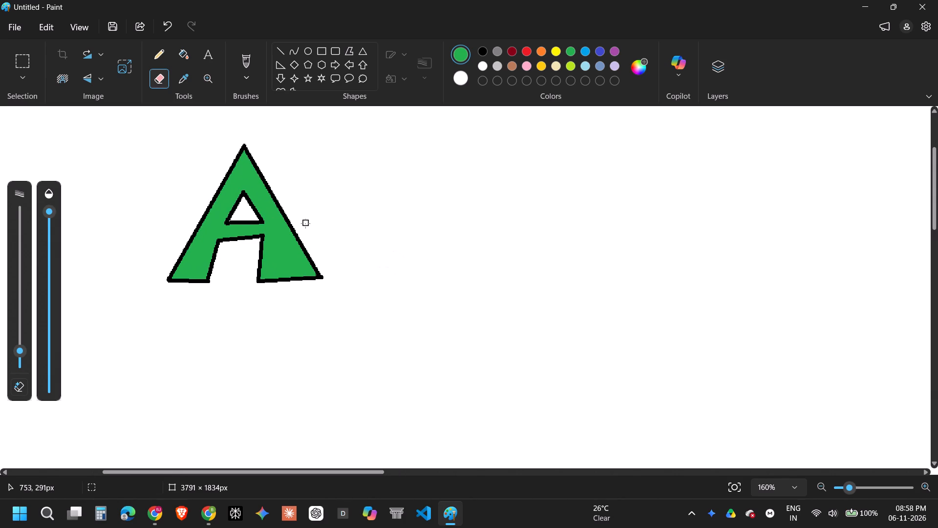
Start a new text box beside the green A, try pasting the copied text, and undo the paste.
{"action": "scroll", "coordinate": [305, 223], "scroll_direction": "up", "scroll_amount": 1}
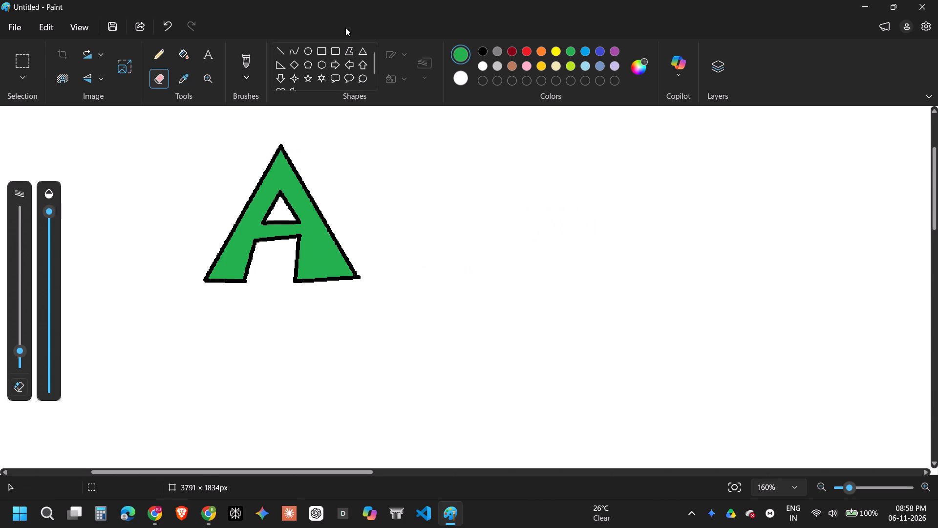
{"action": "left_click", "coordinate": [206, 56]}
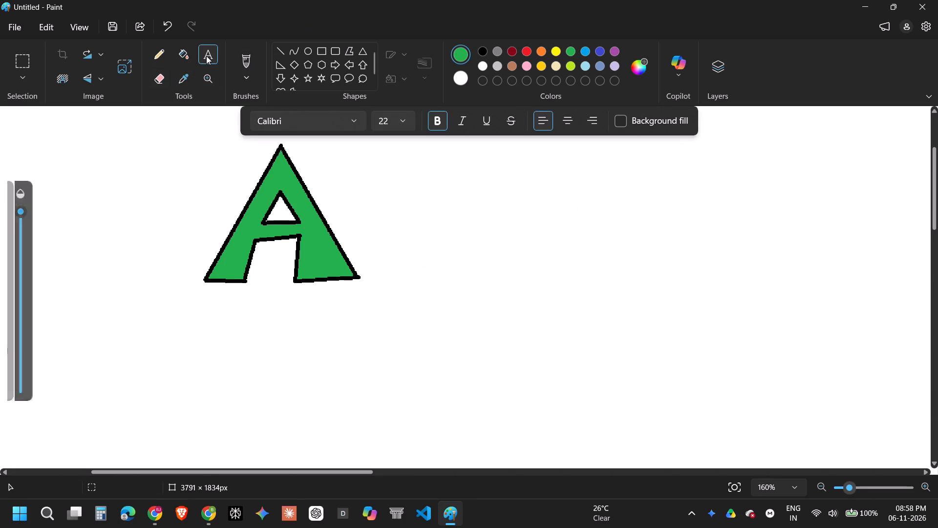
{"action": "left_click", "coordinate": [382, 243]}
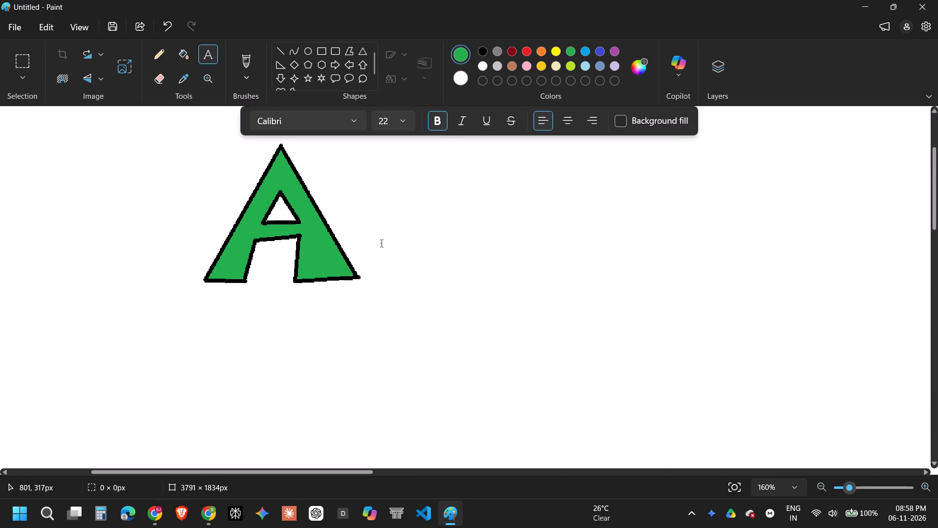
{"action": "key", "text": "ctrl+v"}
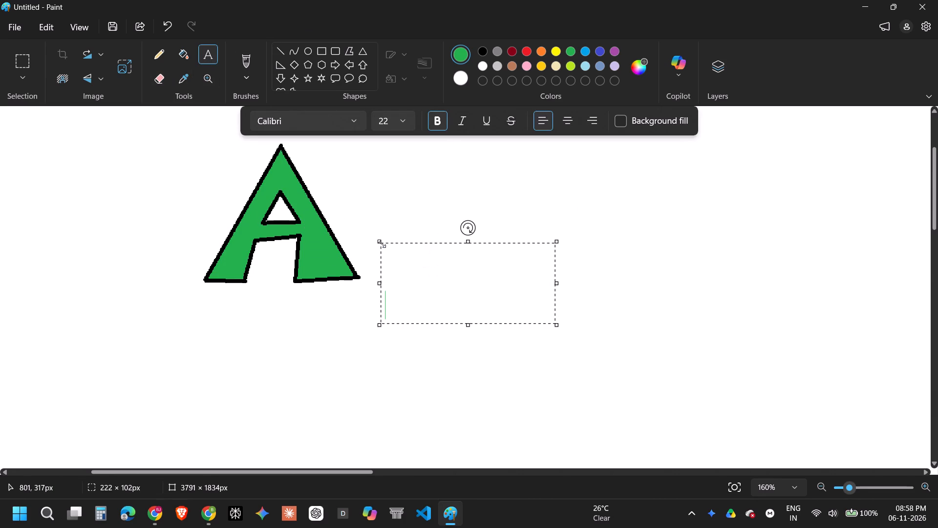
{"action": "key", "text": "ctrl+z"}
{"action": "key", "text": "ctrl+z"}
{"action": "key", "text": "BackSpace"}
Enter rchiNova in the empty text box, checking the wording against the ArchiNovaAI page in Chrome.
{"action": "type", "text": "rchi"}
{"action": "key", "text": "alt+Tab"}
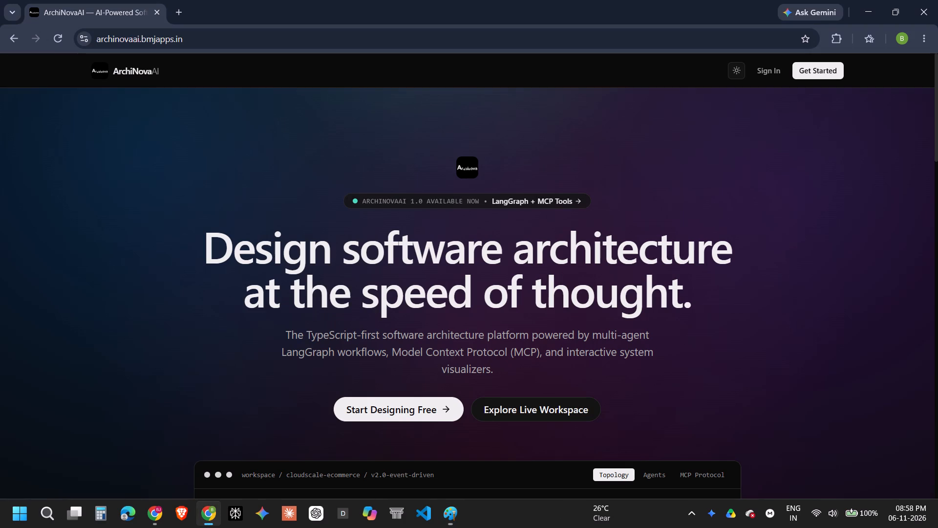
{"action": "key", "text": "alt+Tab"}
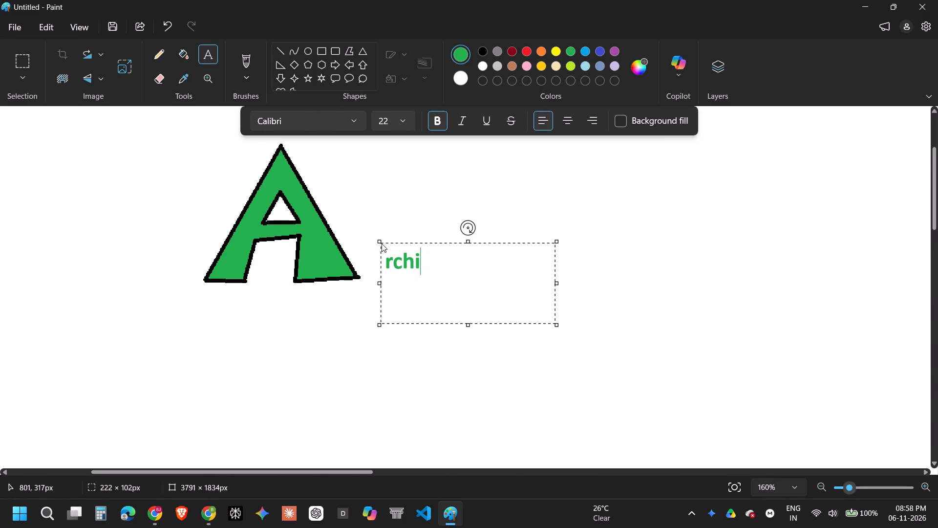
{"action": "type", "text": "No"}
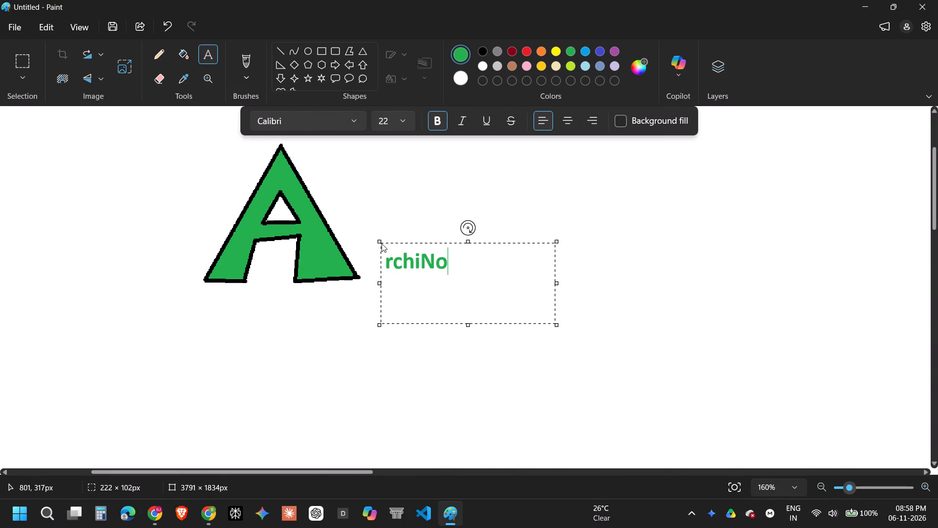
{"action": "key", "text": "alt+Tab"}
{"action": "key", "text": "alt+Tab"}
{"action": "type", "text": "va"}
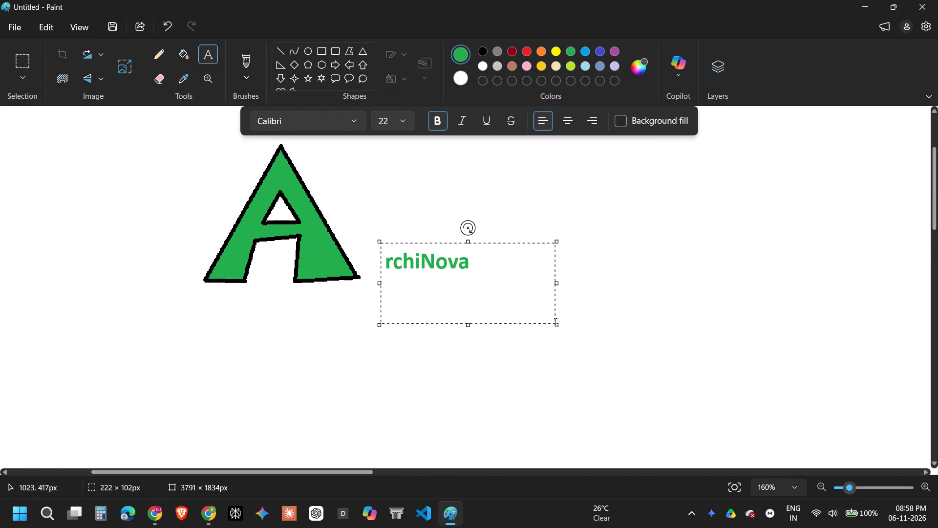
Shrink the rchiNova text box to about 148 × 54 px and move it against the foot of the A.
{"action": "left_click_drag", "start_coordinate": [556, 324], "coordinate": [441, 265]}
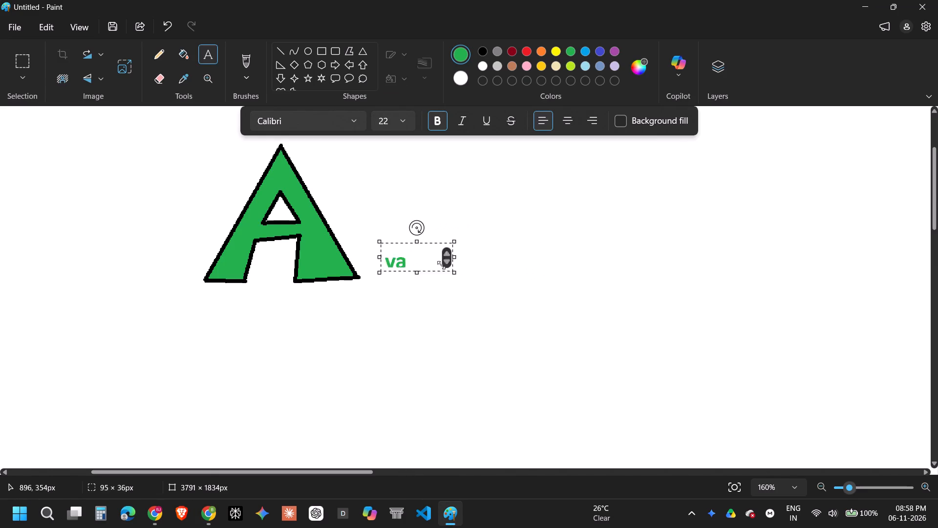
{"action": "left_click_drag", "start_coordinate": [441, 265], "coordinate": [491, 281]}
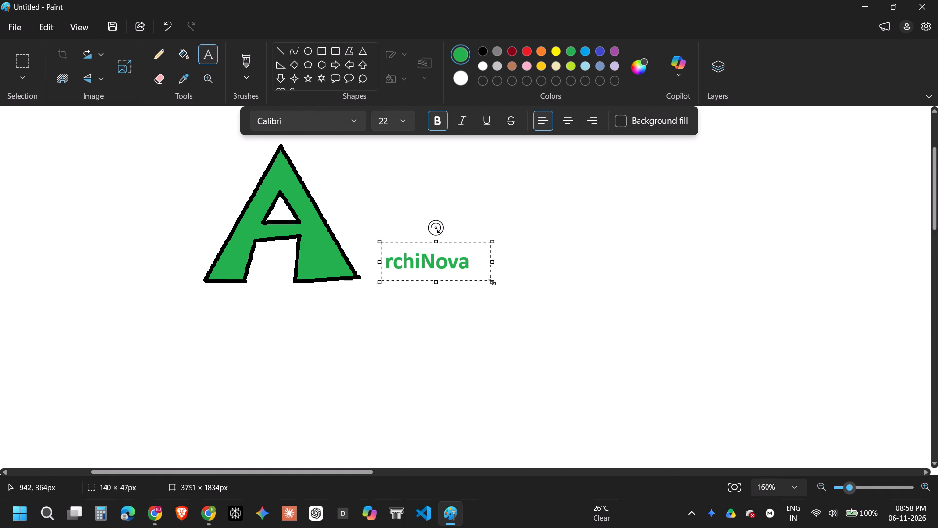
{"action": "left_click_drag", "start_coordinate": [491, 281], "coordinate": [498, 286]}
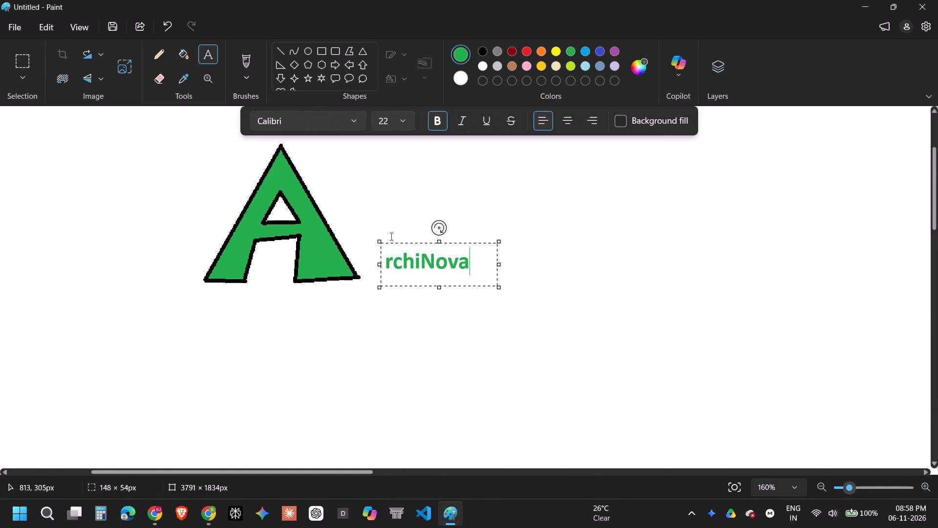
{"action": "left_click_drag", "start_coordinate": [397, 246], "coordinate": [378, 244]}
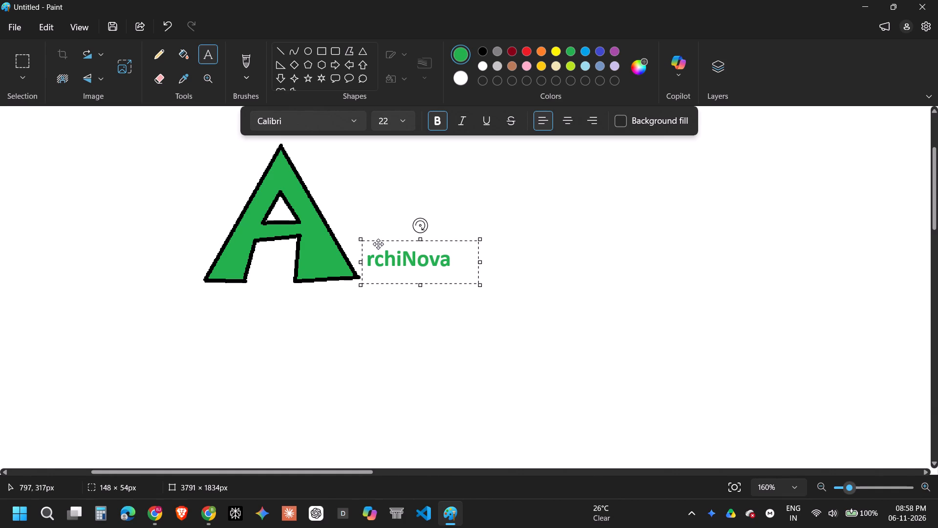
{"action": "left_click_drag", "start_coordinate": [378, 244], "coordinate": [372, 248]}
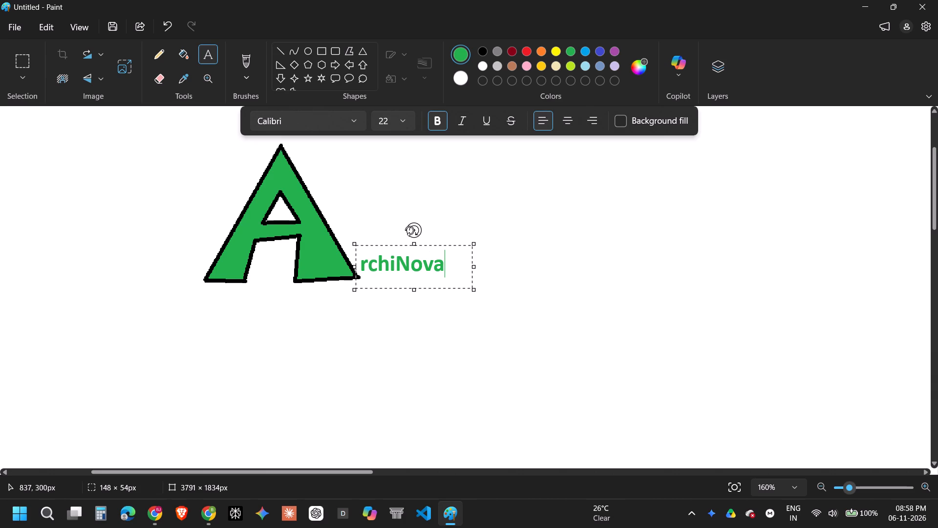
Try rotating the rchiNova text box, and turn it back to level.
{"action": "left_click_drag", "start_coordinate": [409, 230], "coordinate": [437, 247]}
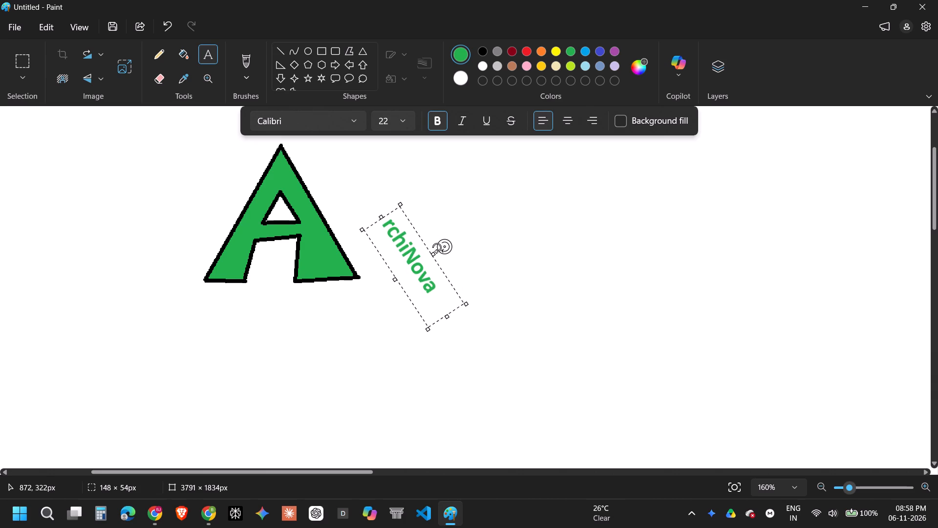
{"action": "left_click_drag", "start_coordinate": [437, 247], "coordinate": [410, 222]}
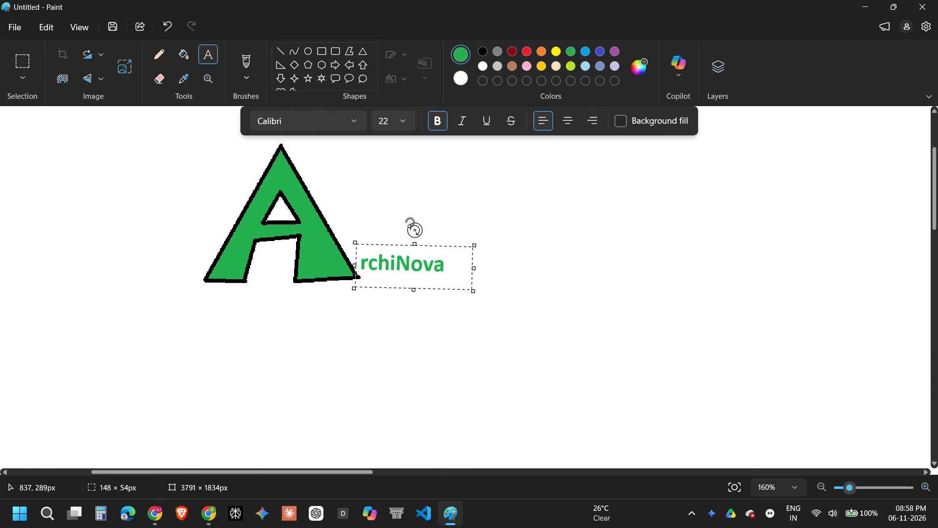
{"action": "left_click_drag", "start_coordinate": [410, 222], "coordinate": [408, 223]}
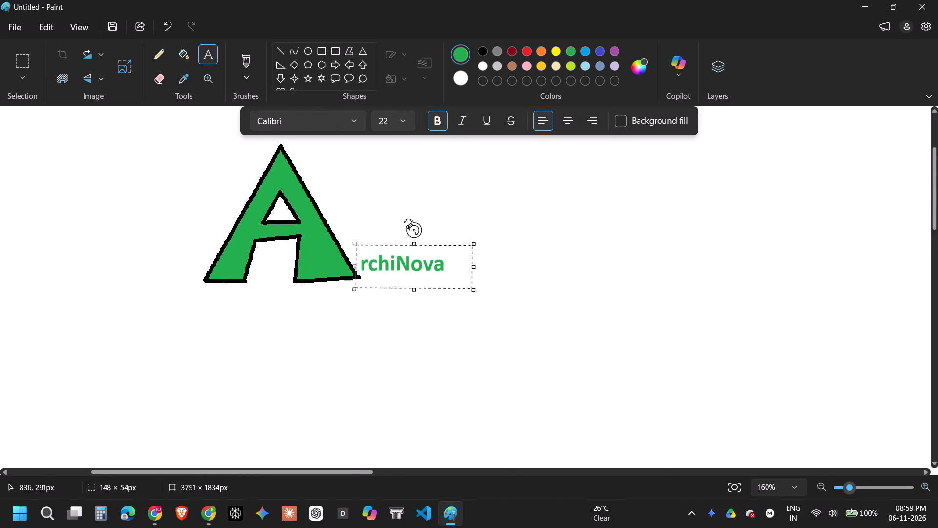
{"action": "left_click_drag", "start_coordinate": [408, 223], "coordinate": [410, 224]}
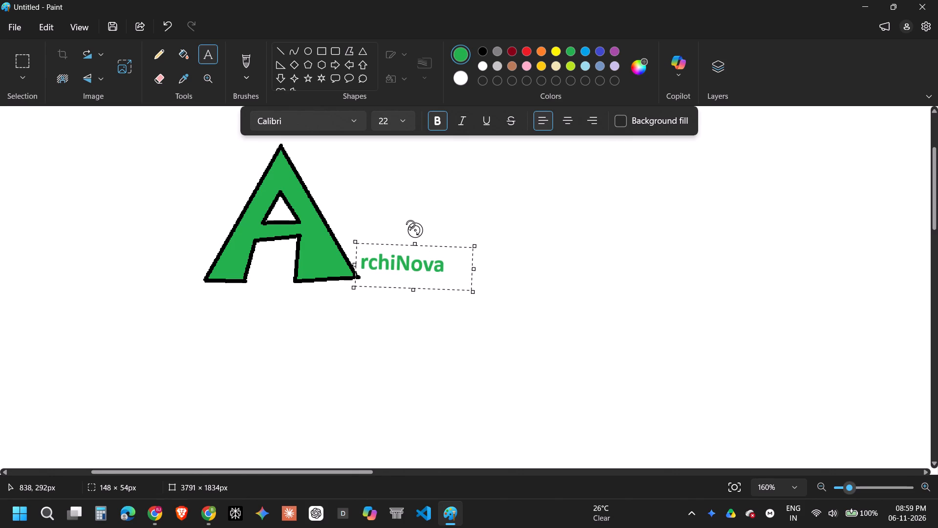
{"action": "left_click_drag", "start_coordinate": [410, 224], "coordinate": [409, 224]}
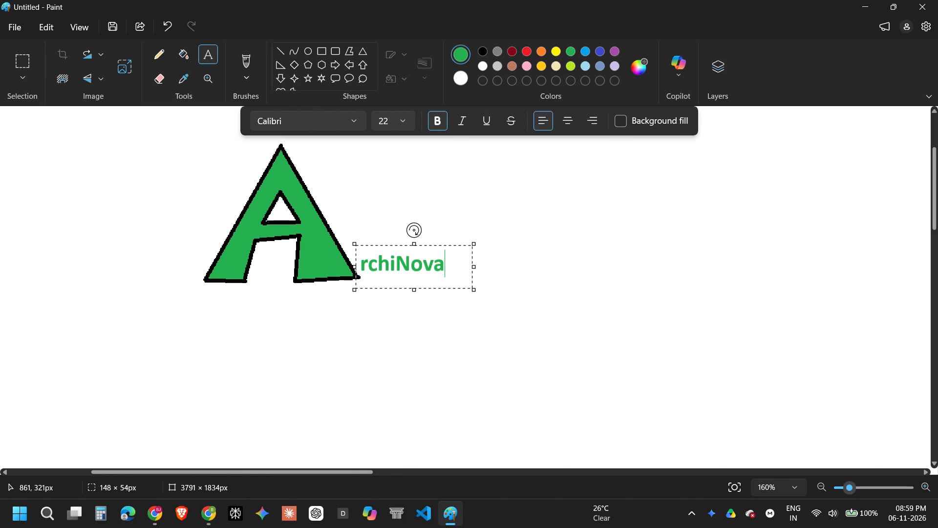
Try font size 96 on the whole rchiNova text, and settle on size 36.
{"action": "left_click_drag", "start_coordinate": [444, 263], "coordinate": [344, 258]}
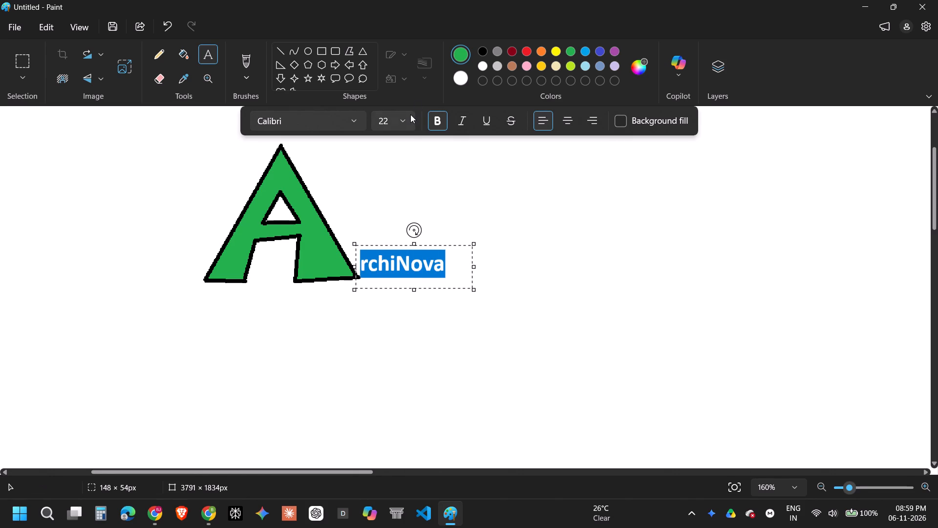
{"action": "left_click", "coordinate": [410, 114]}
{"action": "scroll", "coordinate": [386, 321], "scroll_direction": "down", "scroll_amount": 3}
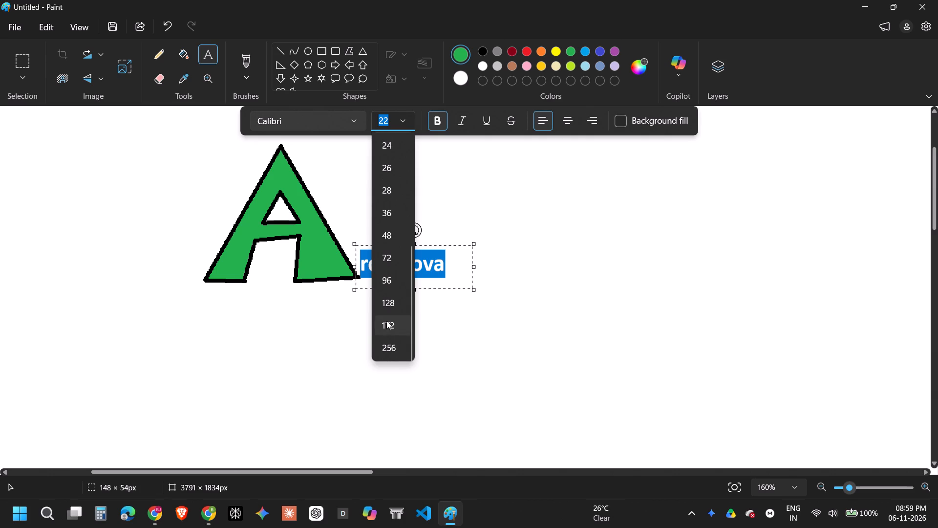
{"action": "left_click", "coordinate": [387, 276]}
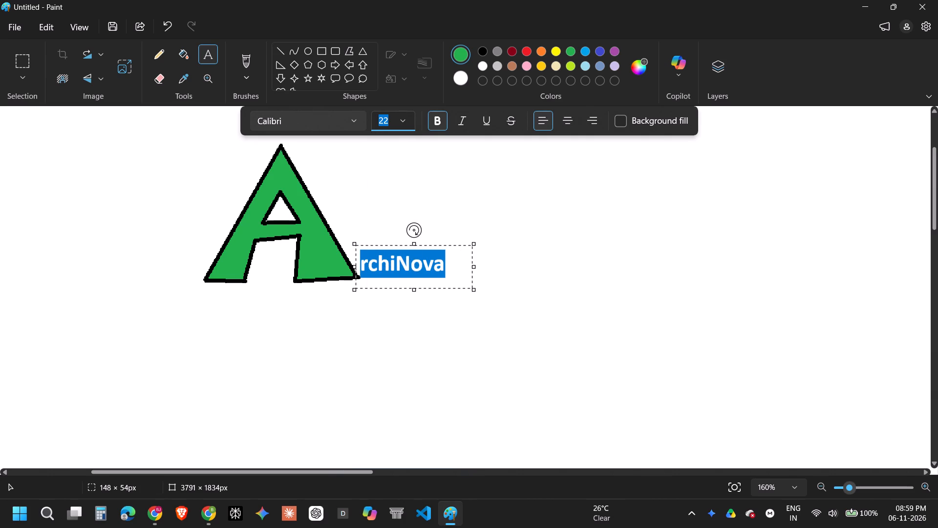
{"action": "left_click", "coordinate": [412, 126]}
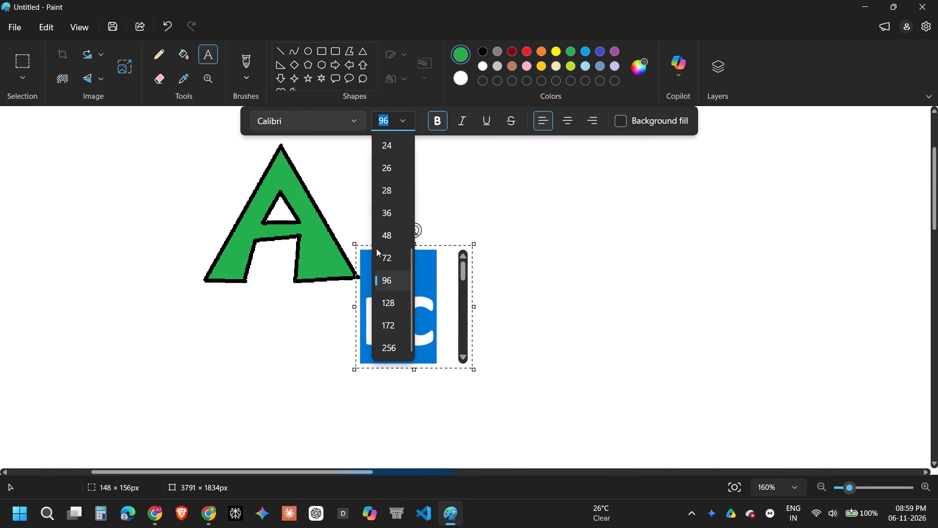
{"action": "left_click", "coordinate": [391, 206]}
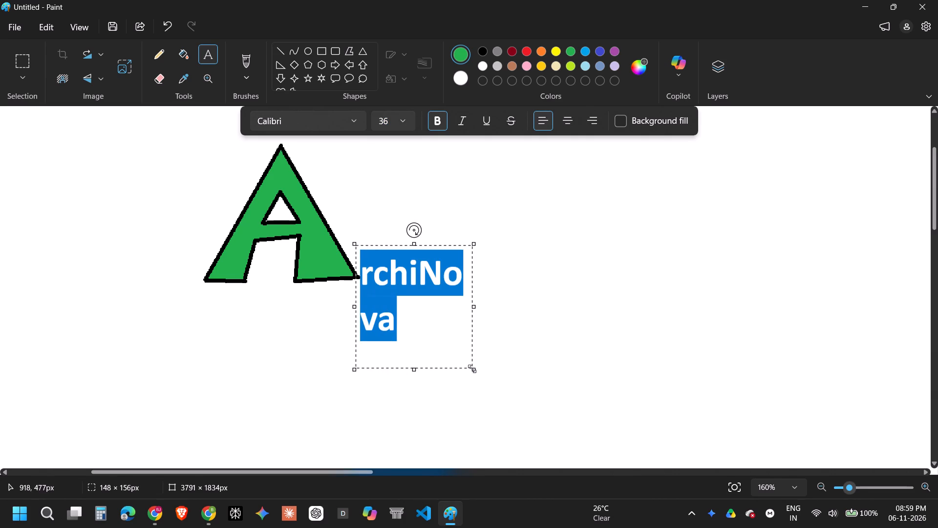
Resize the rchiNova text box to about 164 × 131 px and move it up against the A's lower slope.
{"action": "left_click_drag", "start_coordinate": [472, 369], "coordinate": [451, 345]}
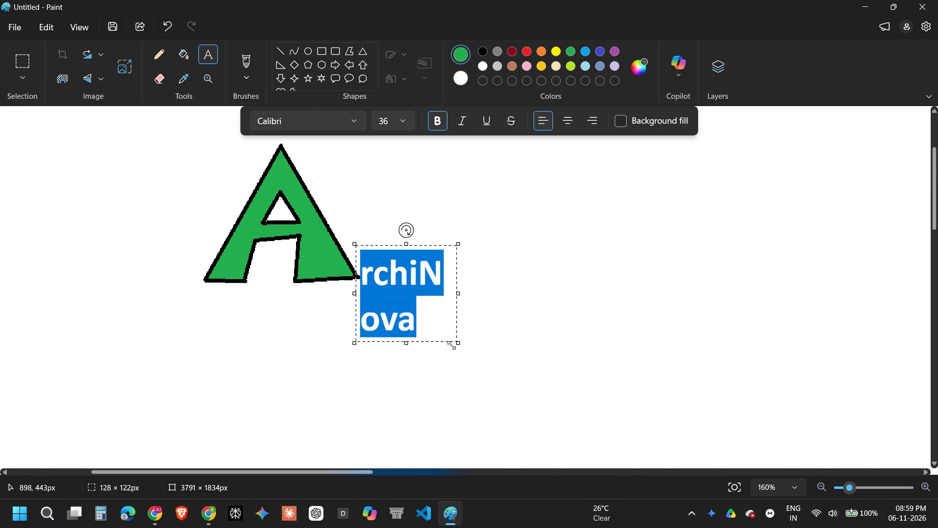
{"action": "left_click_drag", "start_coordinate": [451, 345], "coordinate": [450, 350]}
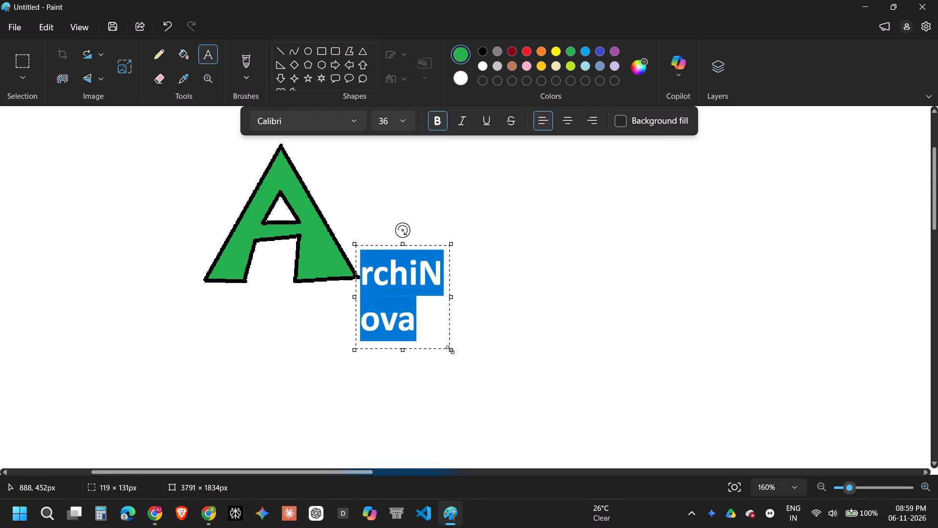
{"action": "left_click_drag", "start_coordinate": [450, 350], "coordinate": [445, 350]}
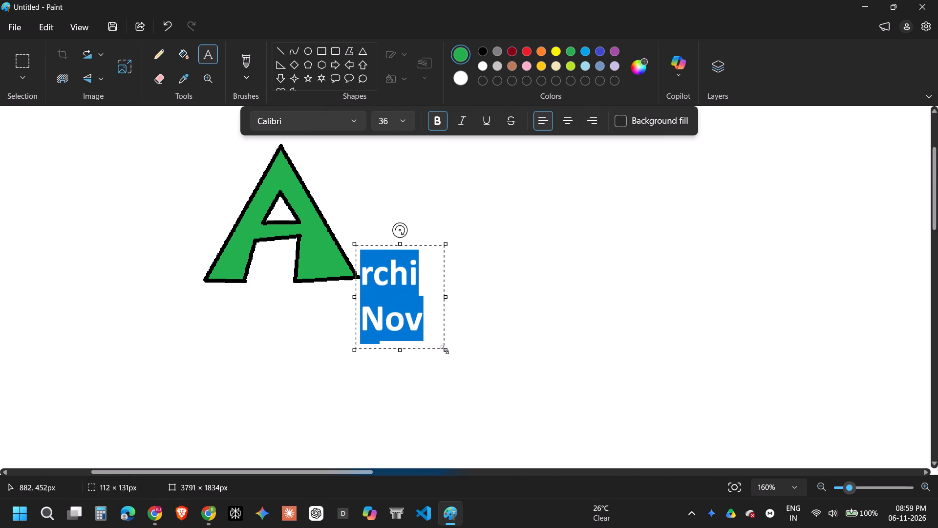
{"action": "left_click_drag", "start_coordinate": [373, 247], "coordinate": [363, 215]}
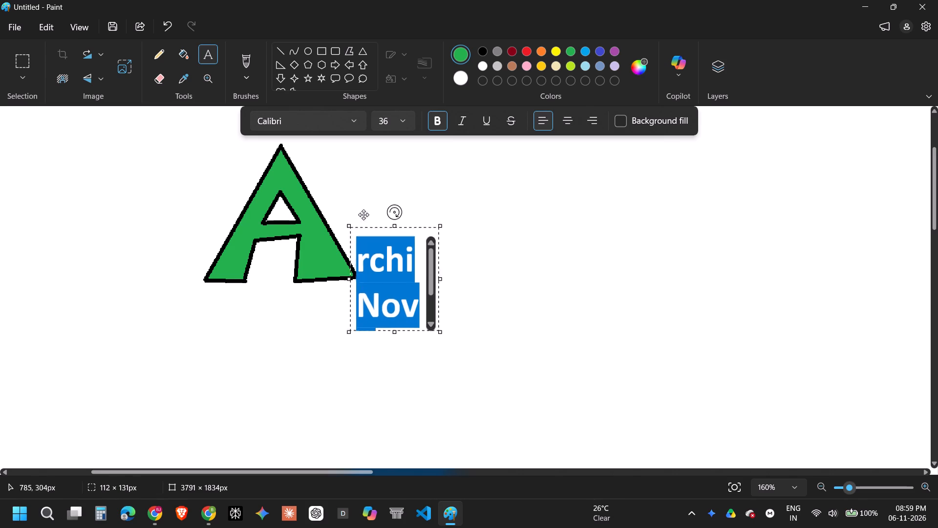
{"action": "left_click_drag", "start_coordinate": [363, 215], "coordinate": [361, 206]}
{"action": "left_click", "coordinate": [382, 244]}
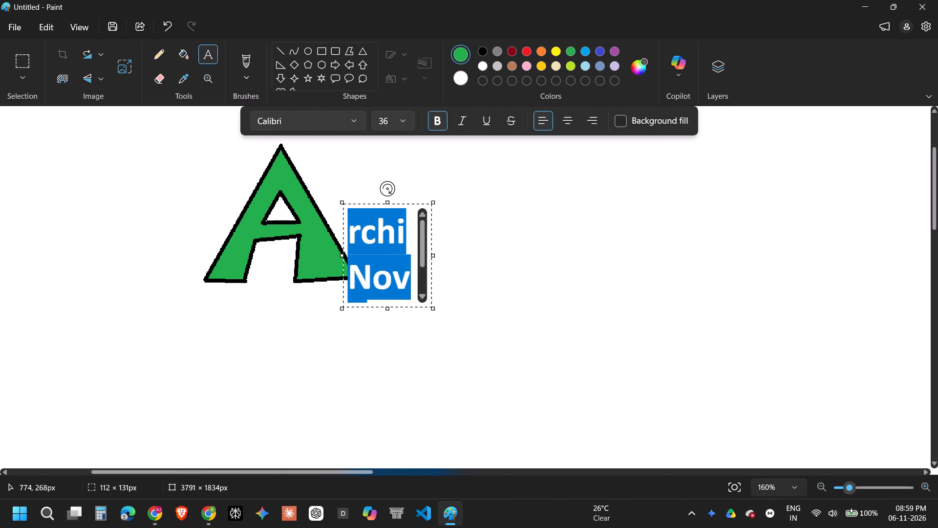
{"action": "left_click", "coordinate": [410, 279]}
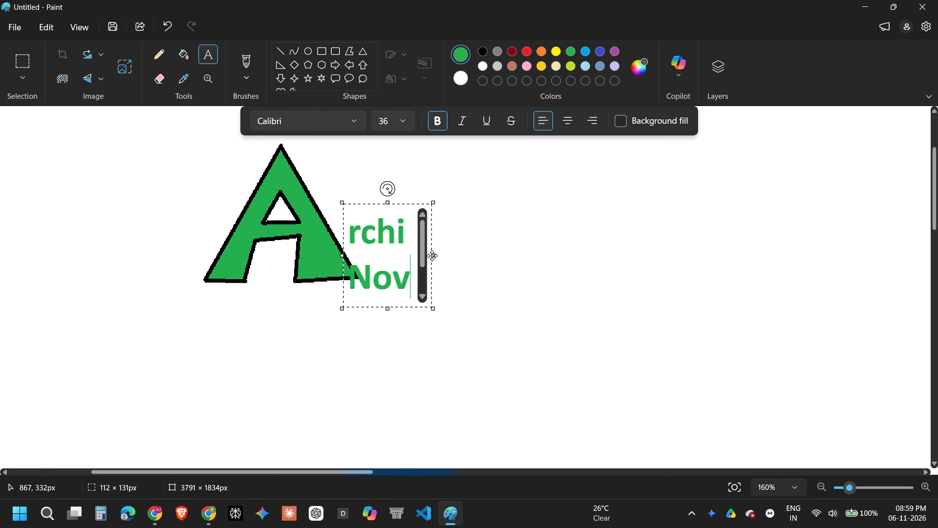
{"action": "left_click_drag", "start_coordinate": [432, 256], "coordinate": [441, 256]}
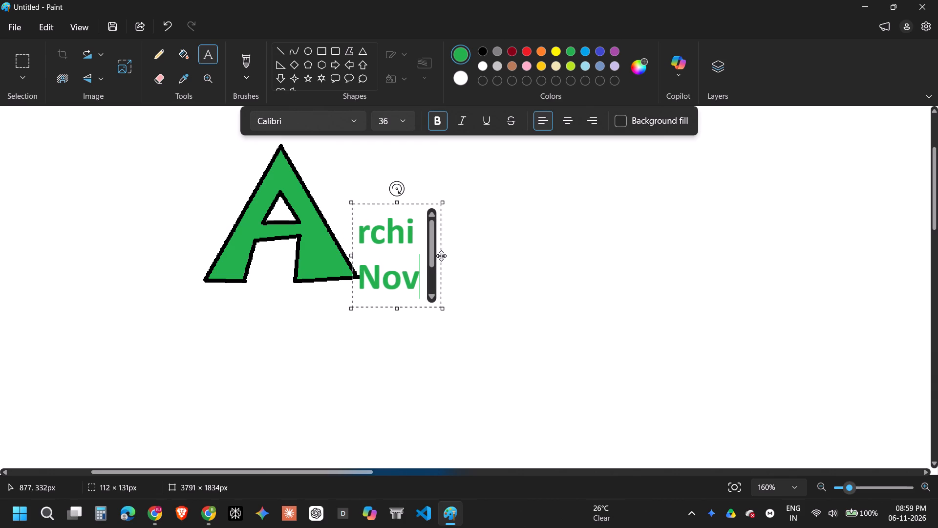
{"action": "left_click_drag", "start_coordinate": [443, 255], "coordinate": [482, 255]}
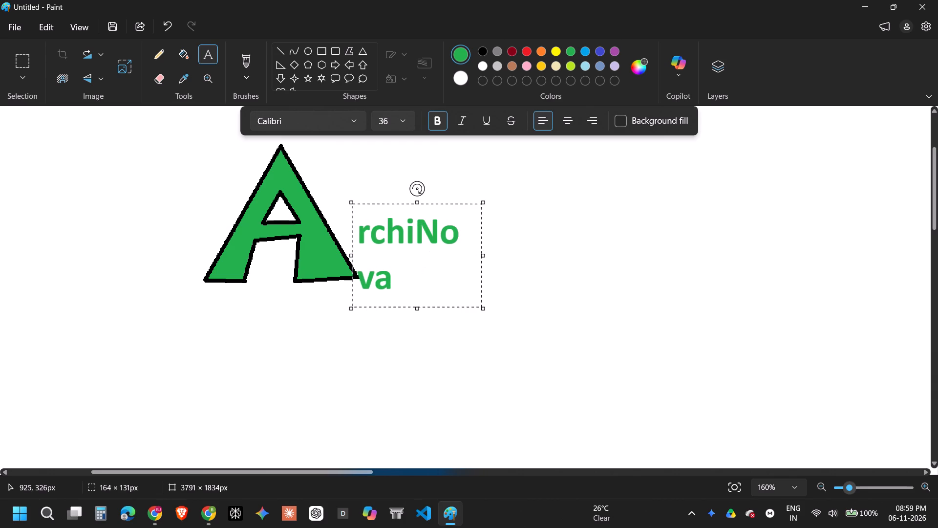
Break the rchiNova text into two lines, rchi above Nova.
{"action": "left_click", "coordinate": [416, 233]}
{"action": "key", "text": "Return"}
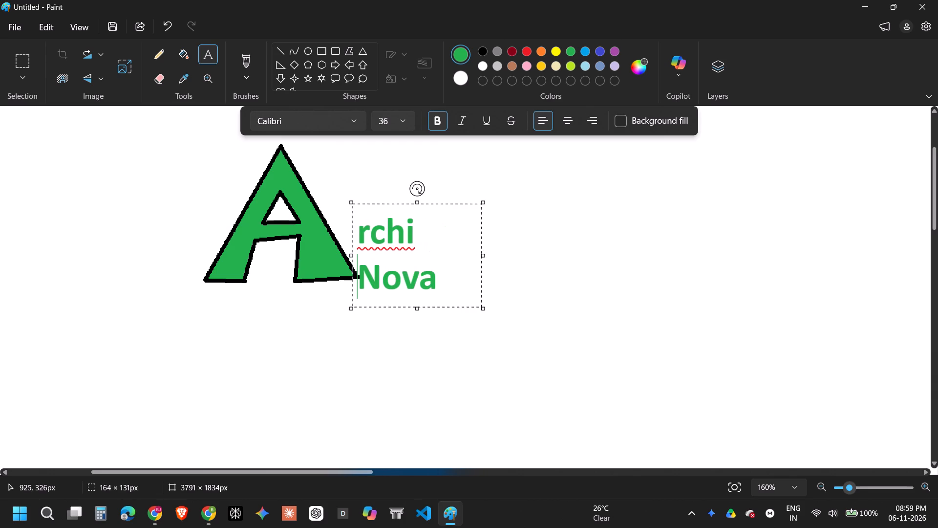
Shrink the two-line text box to about 131 × 112 px and move it up beside the A's peak.
{"action": "left_click", "coordinate": [420, 204]}
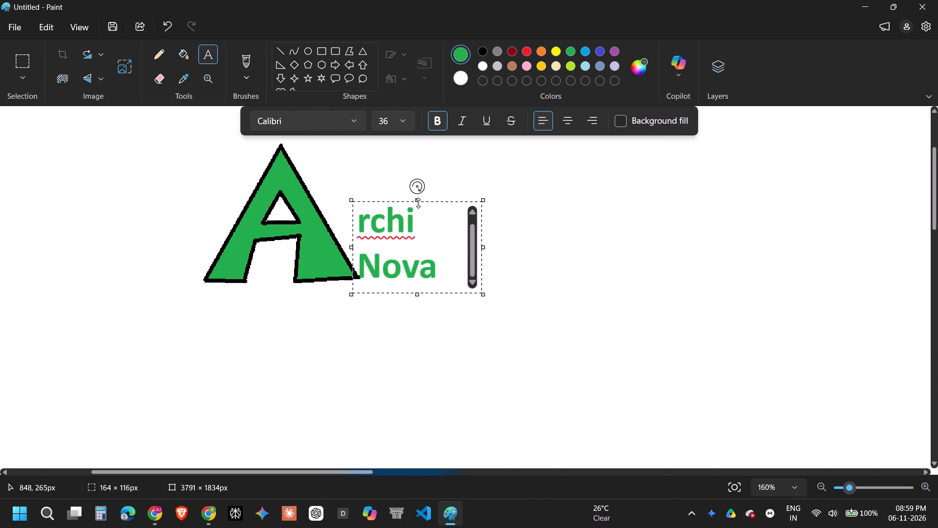
{"action": "left_click", "coordinate": [382, 204]}
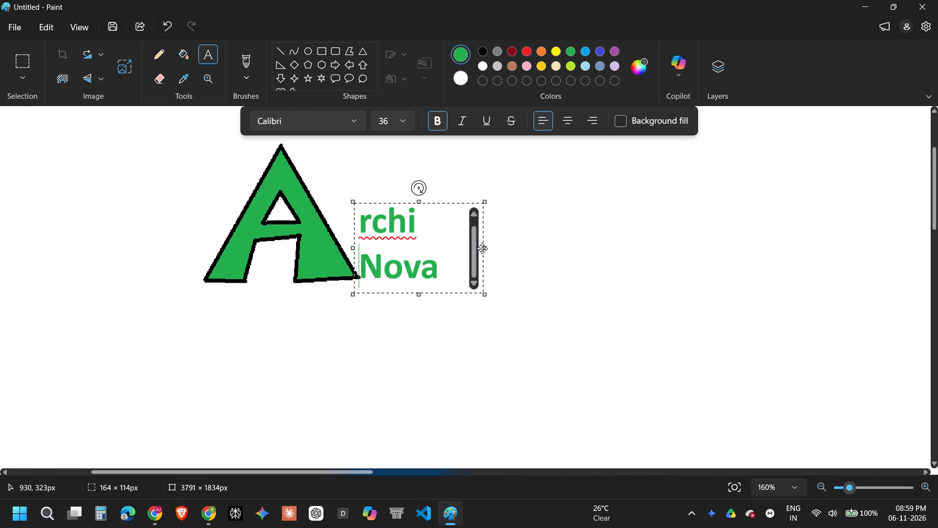
{"action": "left_click_drag", "start_coordinate": [484, 249], "coordinate": [459, 250]}
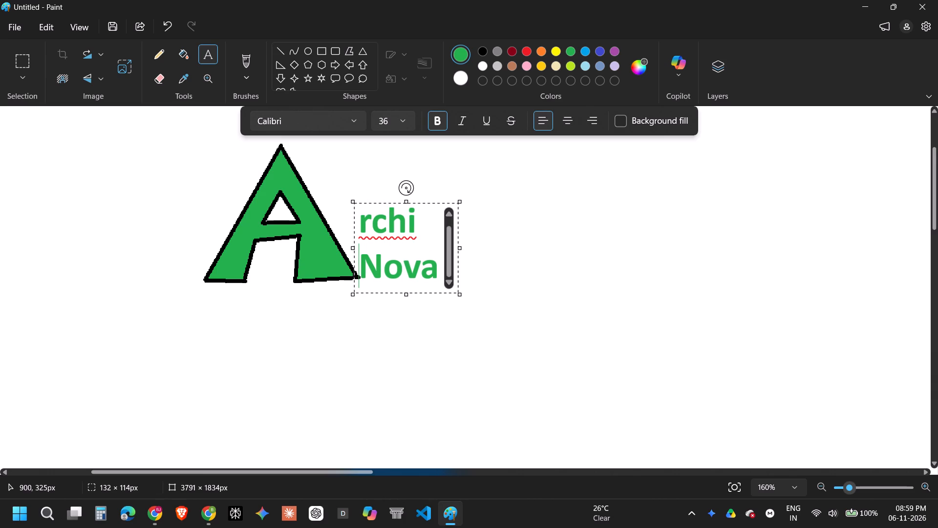
{"action": "left_click", "coordinate": [458, 296]}
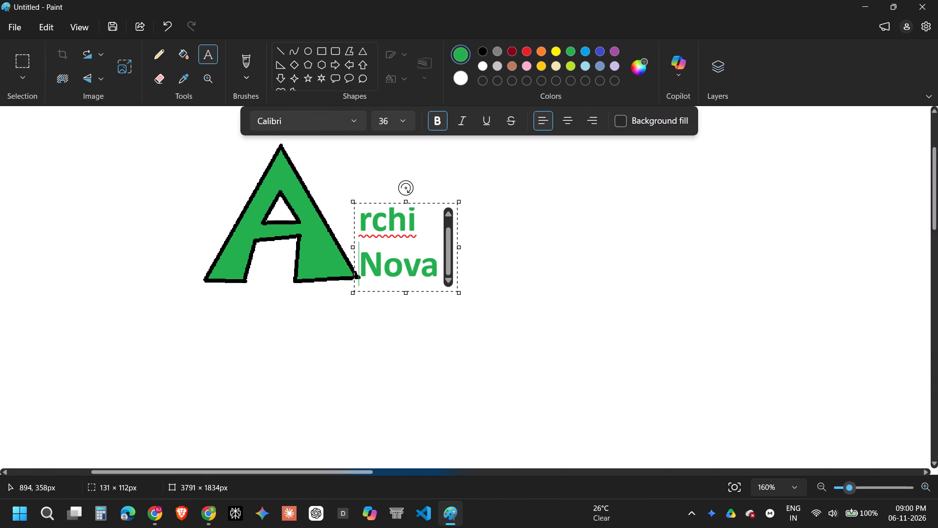
{"action": "left_click_drag", "start_coordinate": [393, 204], "coordinate": [358, 172]}
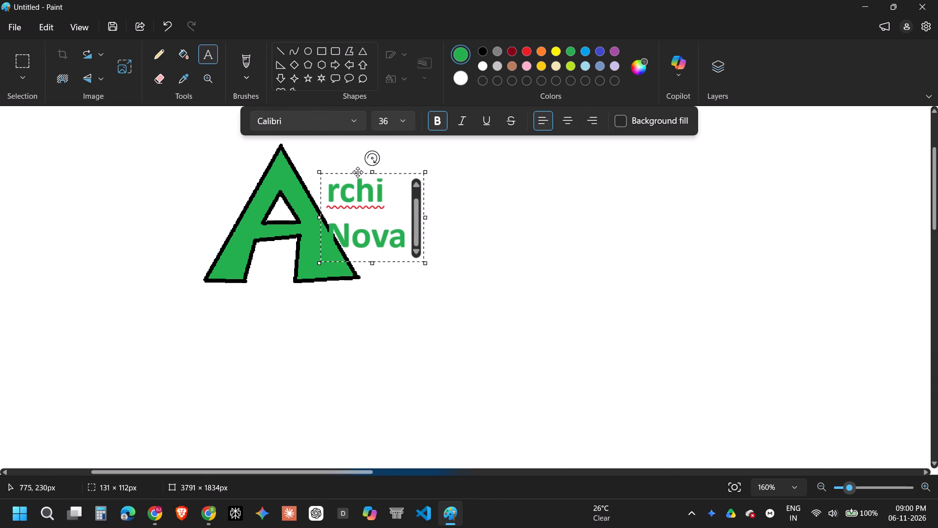
{"action": "left_click_drag", "start_coordinate": [358, 172], "coordinate": [351, 143]}
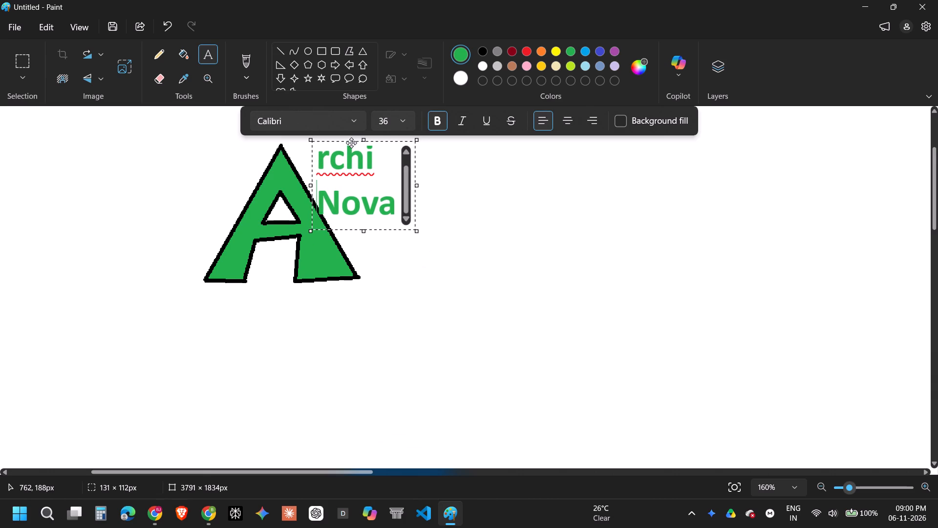
Set the whole two-line rchi Nova text to font size 30.
{"action": "left_click", "coordinate": [406, 122]}
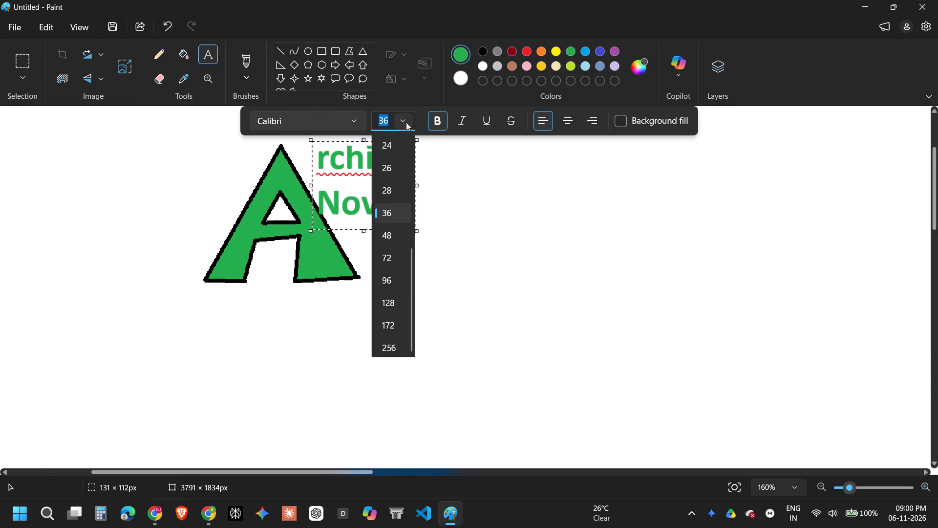
{"action": "left_click", "coordinate": [404, 199]}
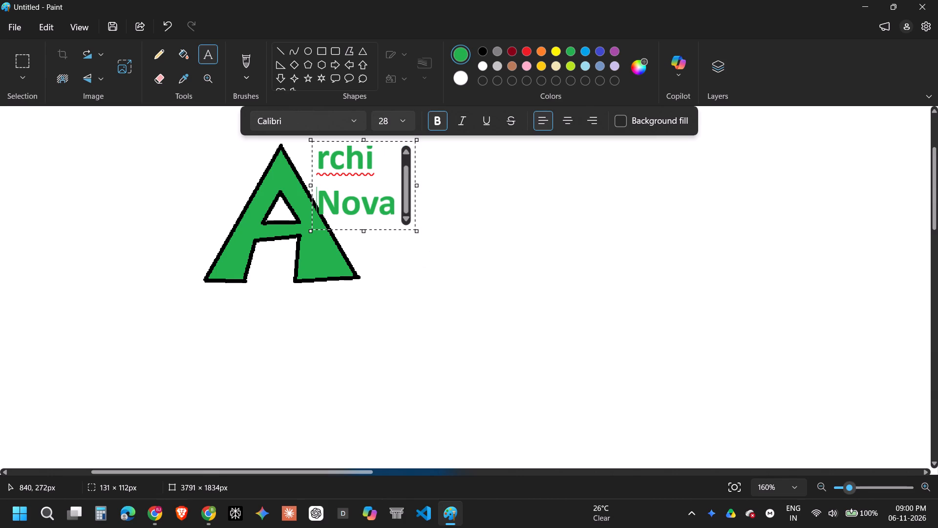
{"action": "left_click_drag", "start_coordinate": [393, 206], "coordinate": [306, 164]}
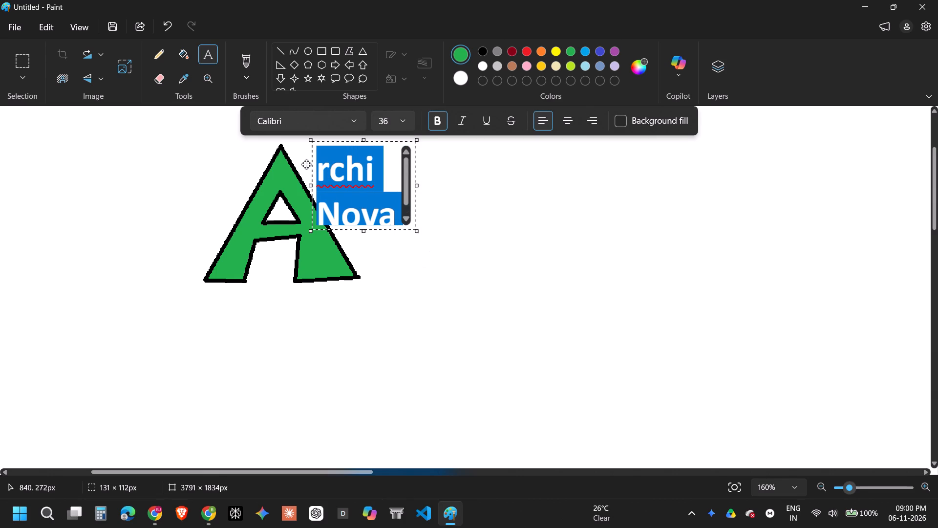
{"action": "left_click", "coordinate": [402, 126]}
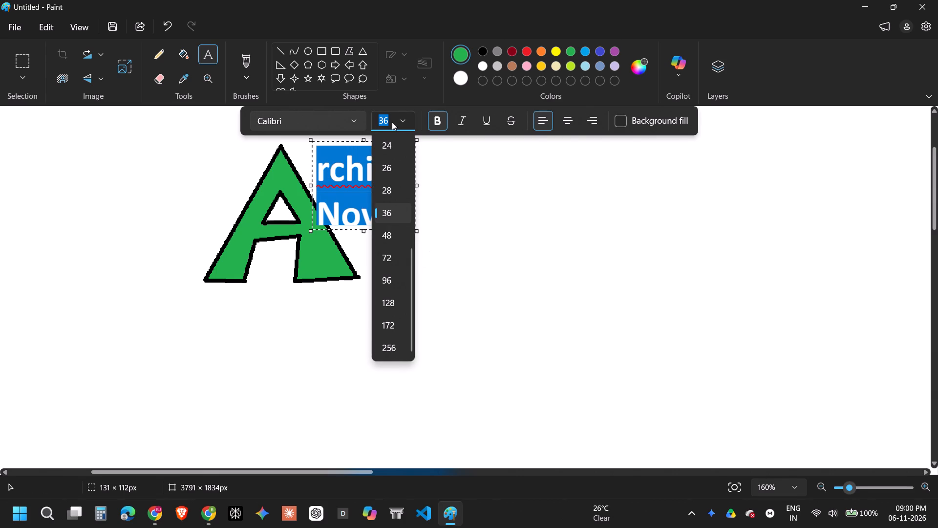
{"action": "left_click", "coordinate": [391, 122]}
{"action": "key", "text": "BackSpace"}
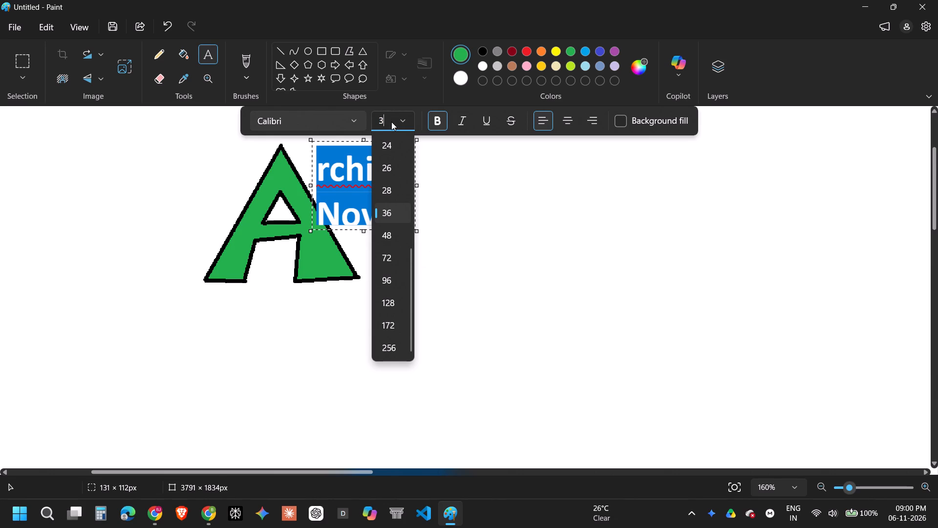
{"action": "key", "text": "0"}
{"action": "key", "text": "Return"}
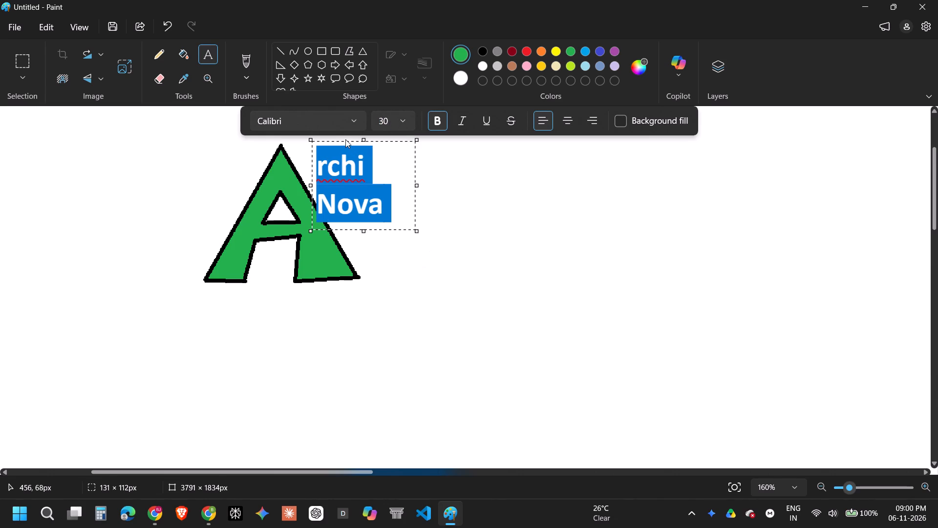
Nudge the text box up against the A's upper slope and place the text on the canvas.
{"action": "left_click", "coordinate": [369, 187]}
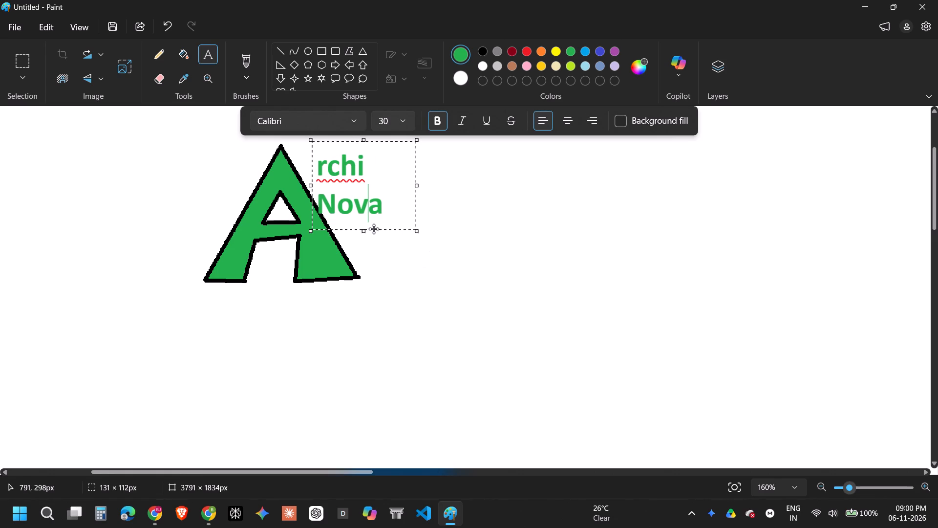
{"action": "left_click_drag", "start_coordinate": [374, 229], "coordinate": [375, 217]}
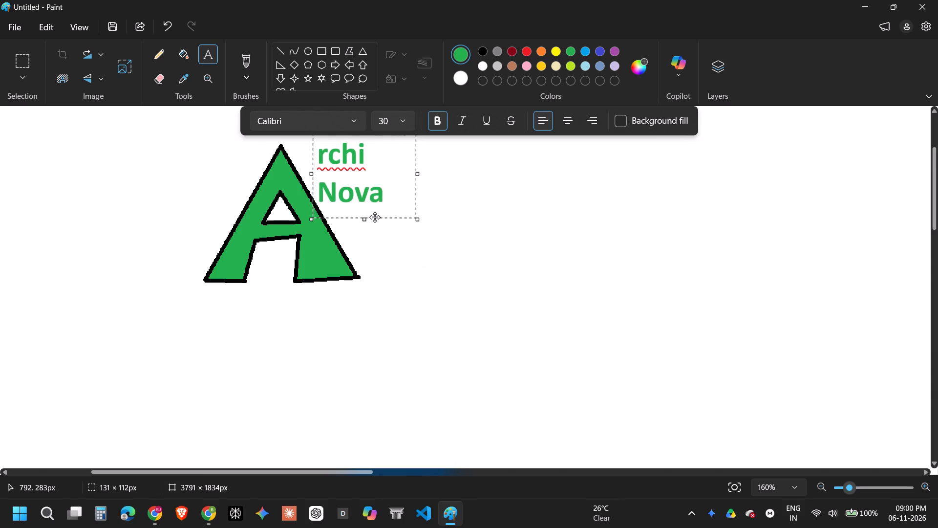
{"action": "left_click_drag", "start_coordinate": [375, 217], "coordinate": [370, 213]}
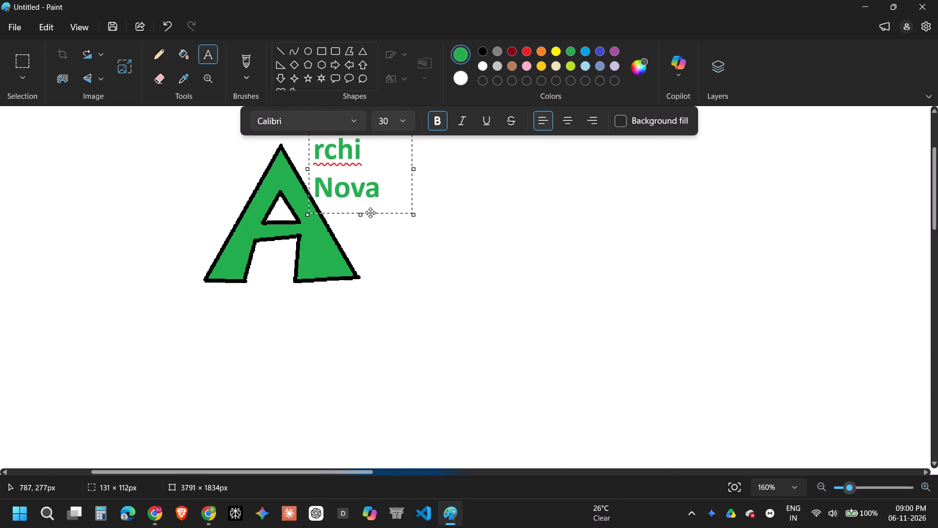
{"action": "left_click_drag", "start_coordinate": [370, 213], "coordinate": [371, 216]}
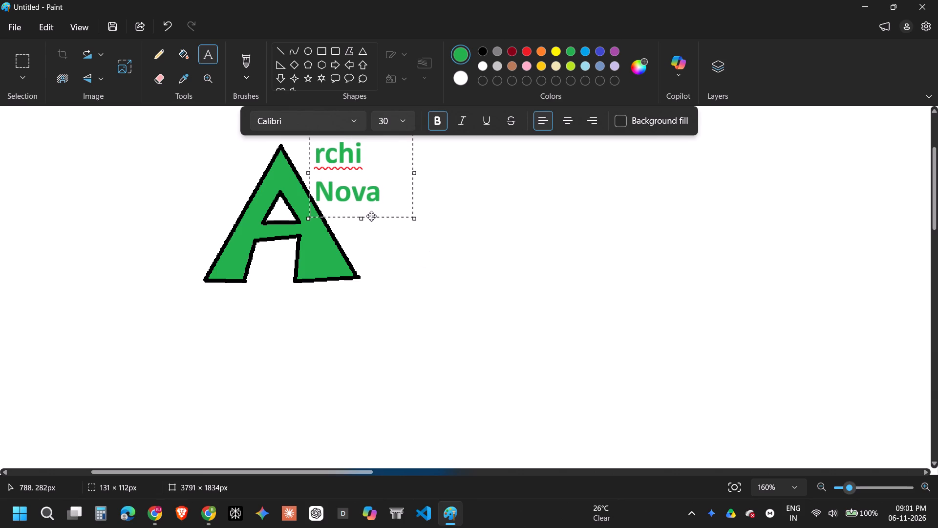
{"action": "left_click_drag", "start_coordinate": [371, 216], "coordinate": [370, 217]}
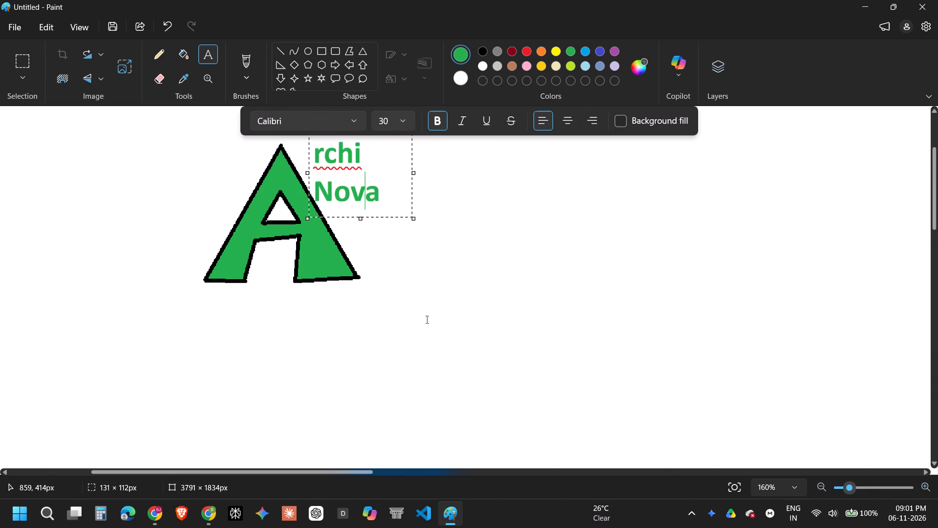
{"action": "left_click", "coordinate": [427, 320]}
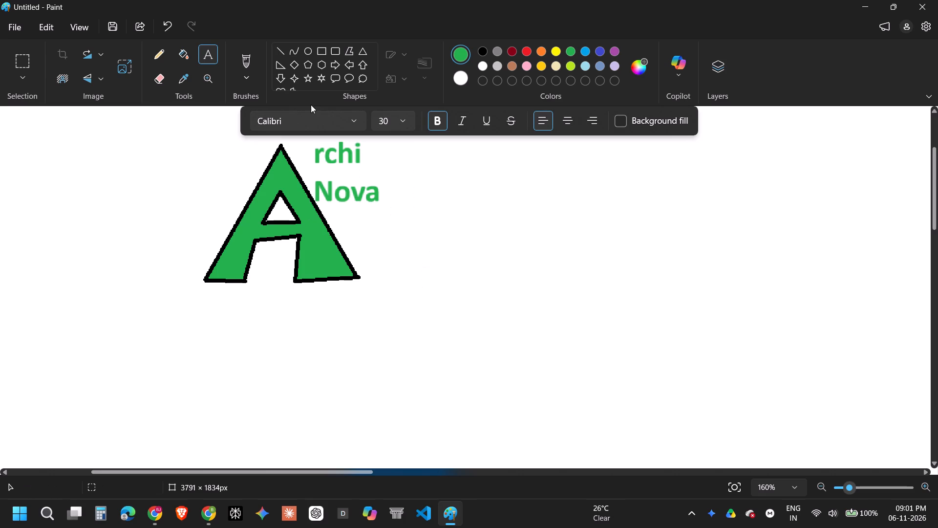
Draw a horizontal straight line about 83 px long just beyond the top of the rchi text, coloured black.
{"action": "left_click", "coordinate": [276, 53]}
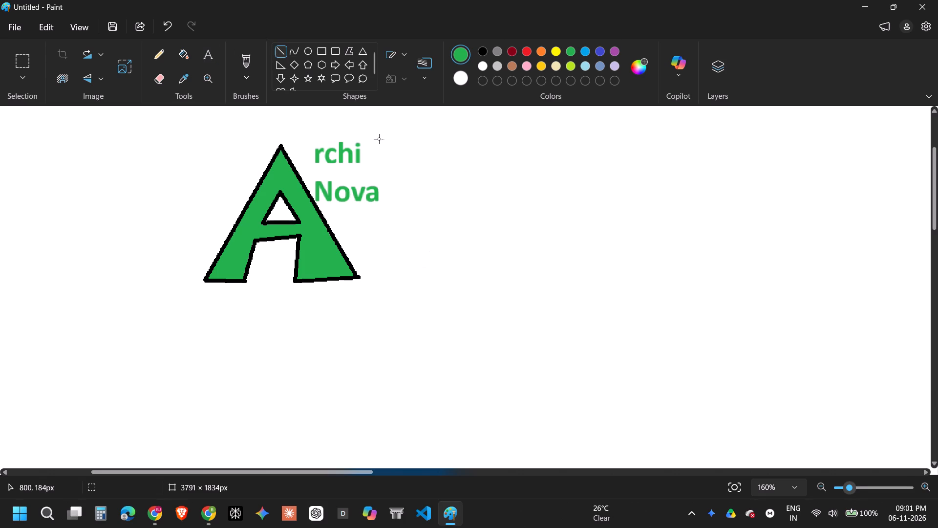
{"action": "left_click_drag", "start_coordinate": [384, 138], "coordinate": [421, 140]}
{"action": "left_click_drag", "start_coordinate": [421, 140], "coordinate": [450, 139]}
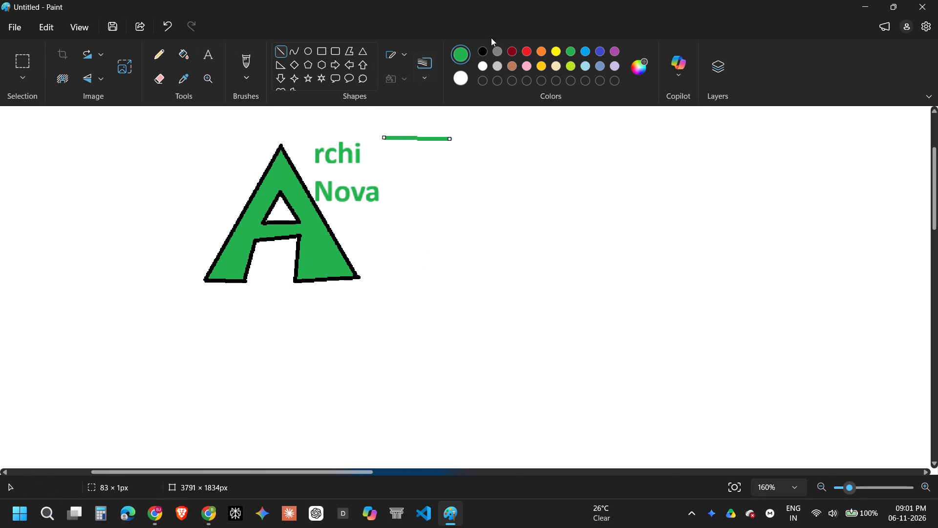
{"action": "left_click", "coordinate": [481, 50]}
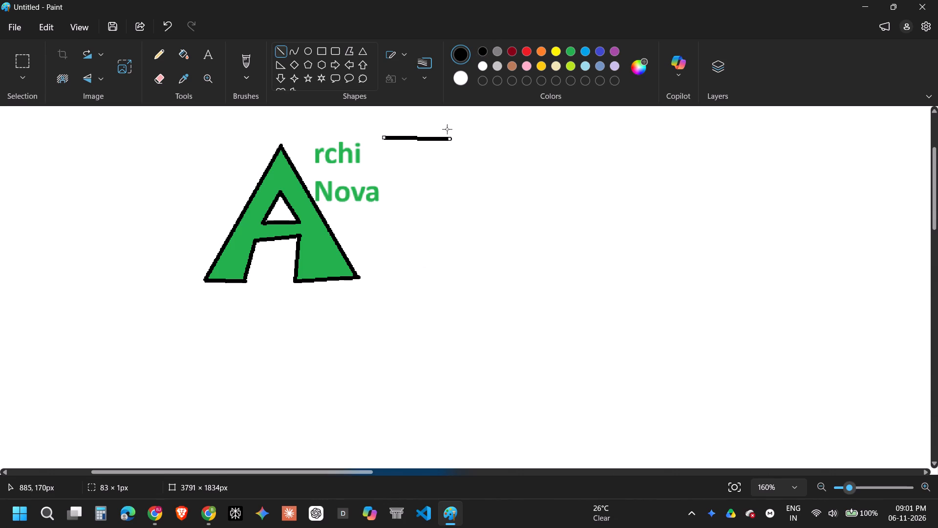
{"action": "left_click", "coordinate": [386, 152]}
Draw a short black vertical line down from the horizontal line's left end, and a short horizontal line inward from its foot.
{"action": "left_click_drag", "start_coordinate": [383, 138], "coordinate": [383, 159]}
{"action": "left_click", "coordinate": [397, 183]}
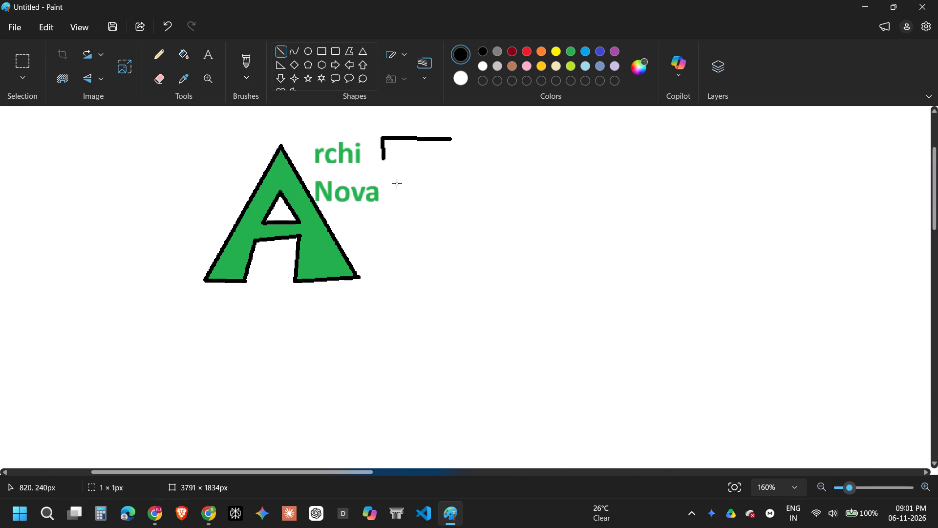
{"action": "left_click_drag", "start_coordinate": [384, 160], "coordinate": [402, 160]}
{"action": "left_click_drag", "start_coordinate": [402, 160], "coordinate": [406, 160]}
{"action": "left_click", "coordinate": [410, 196]}
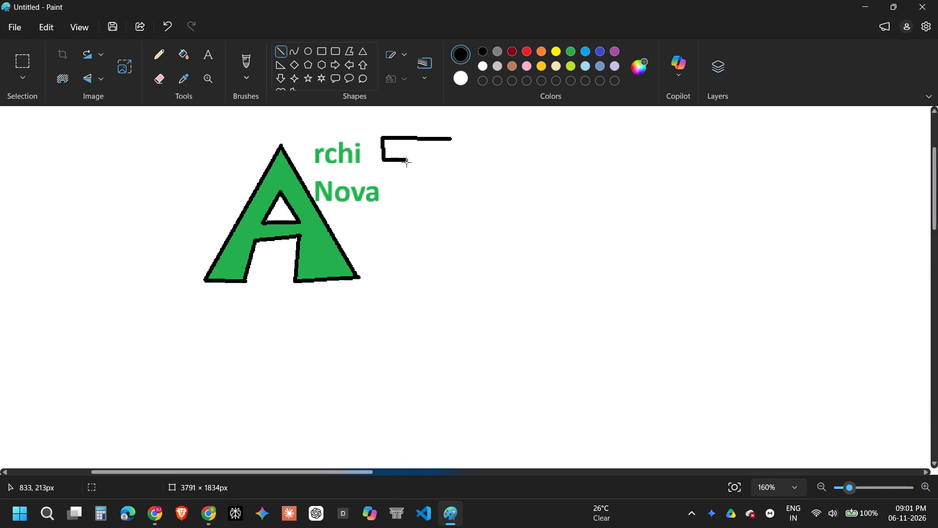
Draw a black vertical stem line about 117 px long down from the short inward line's end.
{"action": "left_click_drag", "start_coordinate": [406, 161], "coordinate": [407, 227]}
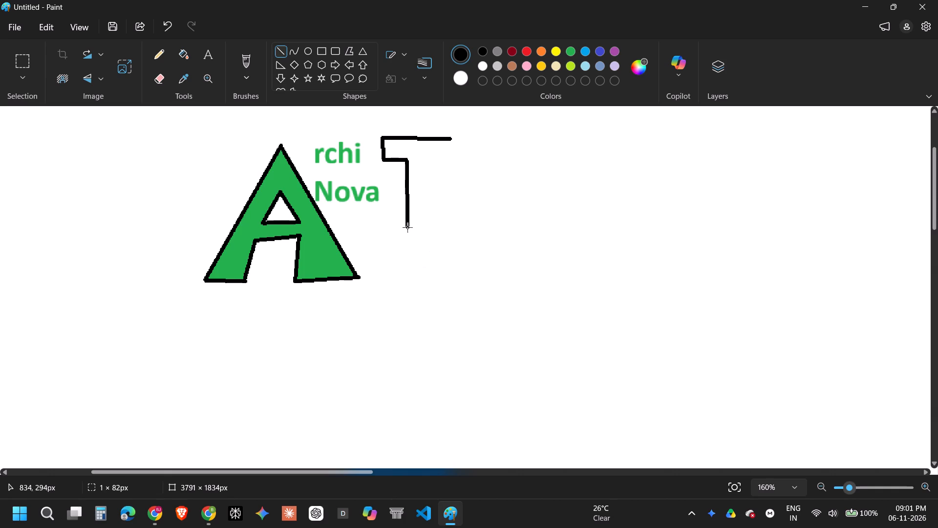
{"action": "left_click_drag", "start_coordinate": [407, 227], "coordinate": [407, 253]}
{"action": "left_click_drag", "start_coordinate": [407, 253], "coordinate": [407, 252]}
{"action": "left_click", "coordinate": [397, 266]}
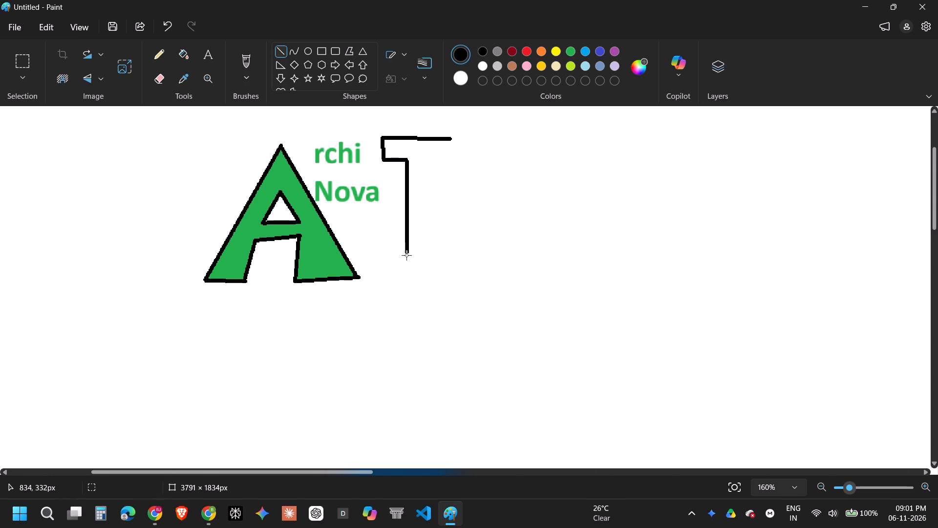
Draw a horizontal line about 43 px from the stem's foot towards the A, and a short vertical line down from its end.
{"action": "left_click_drag", "start_coordinate": [407, 252], "coordinate": [383, 257]}
{"action": "left_click_drag", "start_coordinate": [383, 257], "coordinate": [379, 253]}
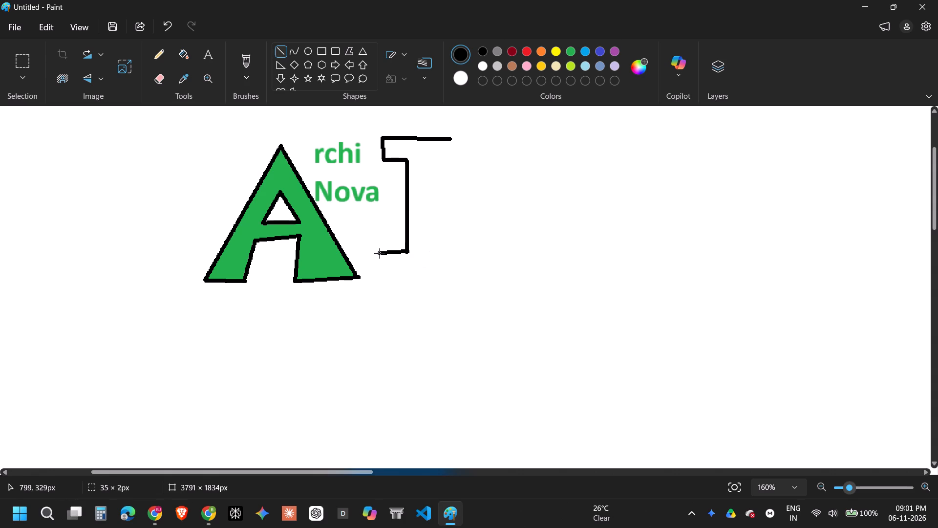
{"action": "left_click_drag", "start_coordinate": [379, 253], "coordinate": [374, 252]}
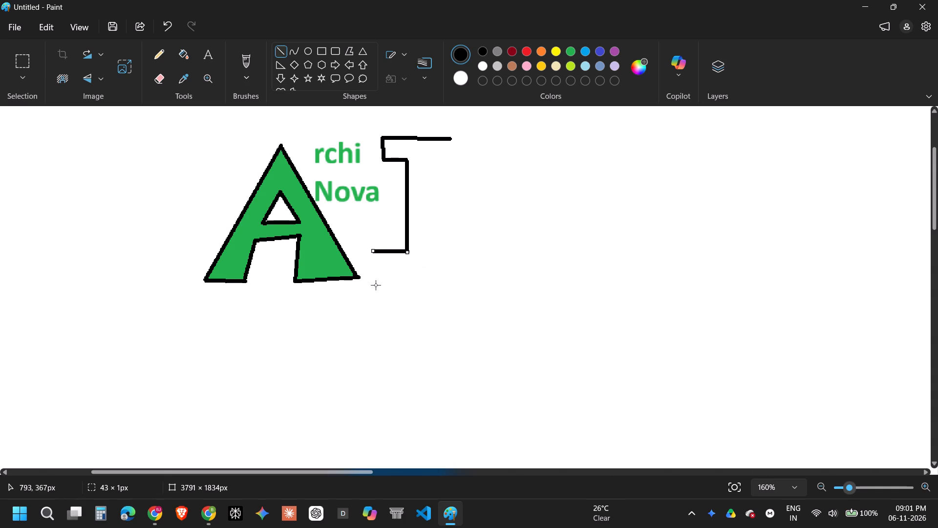
{"action": "left_click", "coordinate": [376, 285]}
{"action": "left_click_drag", "start_coordinate": [373, 251], "coordinate": [374, 275]}
{"action": "left_click", "coordinate": [377, 307]}
Draw the letter's horizontal base line, about 115 px long, from the foot of the short vertical line.
{"action": "left_click_drag", "start_coordinate": [374, 278], "coordinate": [432, 277]}
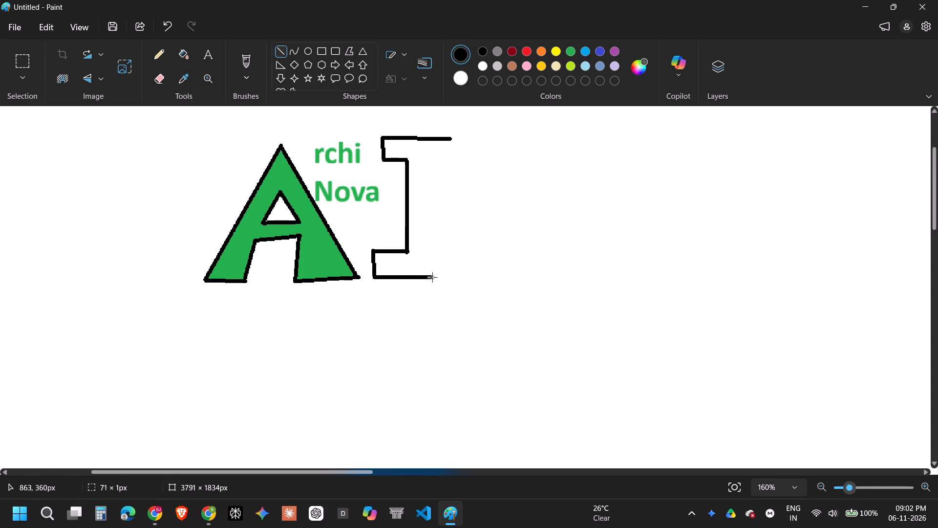
{"action": "left_click_drag", "start_coordinate": [432, 277], "coordinate": [462, 276]}
{"action": "left_click_drag", "start_coordinate": [462, 276], "coordinate": [463, 277]}
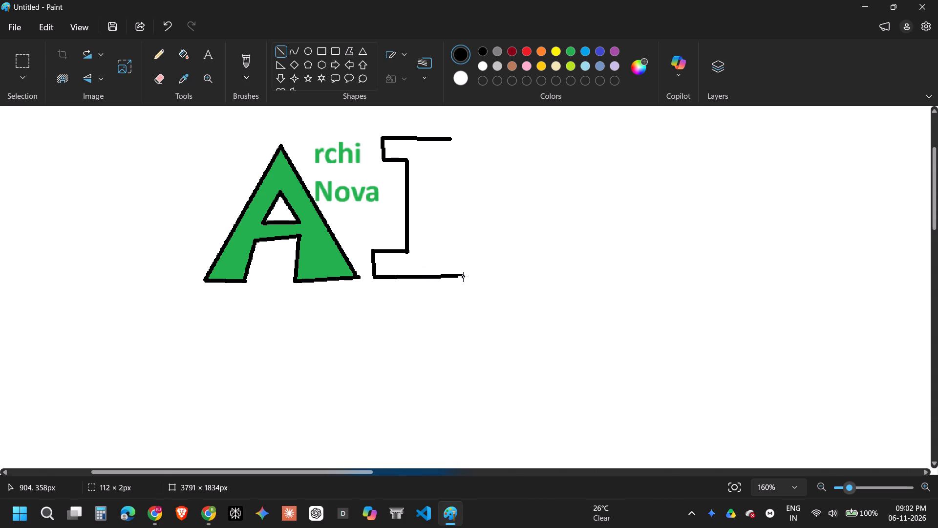
{"action": "left_click_drag", "start_coordinate": [463, 277], "coordinate": [465, 277]}
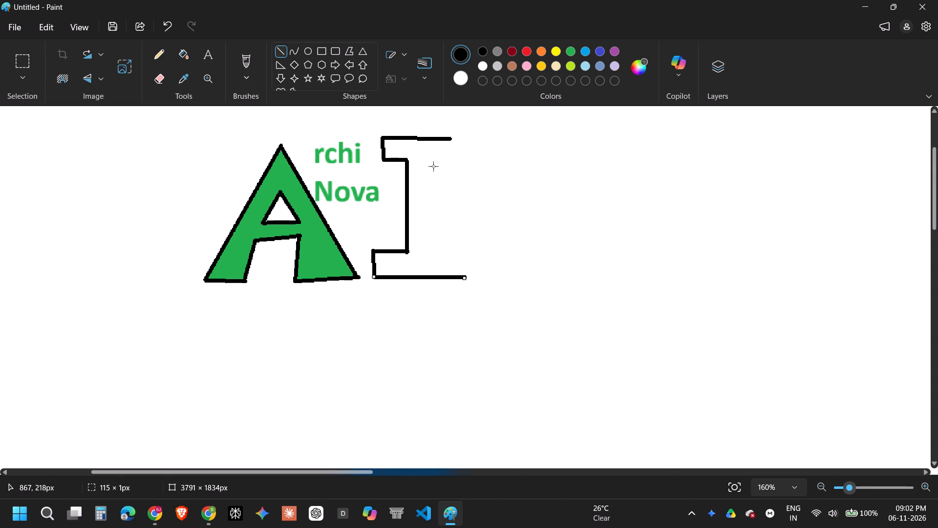
Draw the stem's second vertical edge parallel to the first, ending level with the top of the base.
{"action": "left_click_drag", "start_coordinate": [433, 160], "coordinate": [432, 247]}
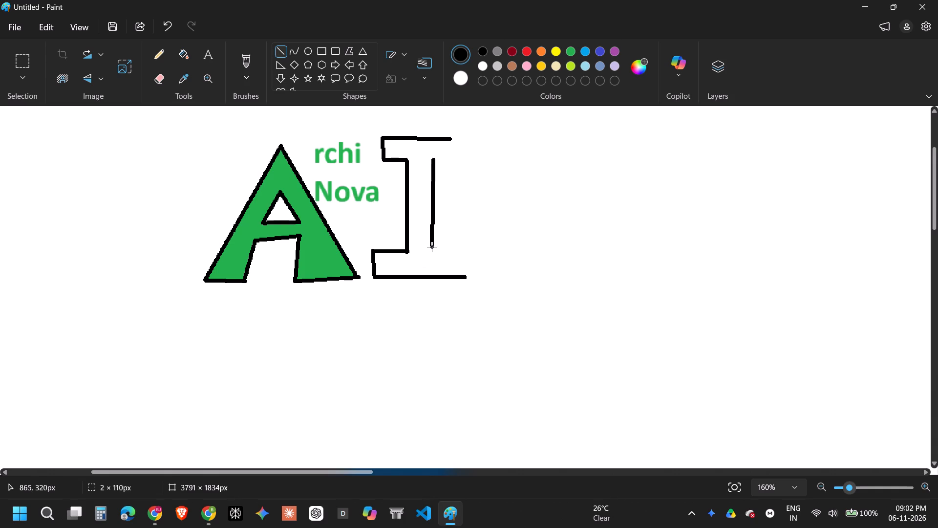
{"action": "left_click_drag", "start_coordinate": [432, 247], "coordinate": [434, 249]}
{"action": "left_click", "coordinate": [434, 258]}
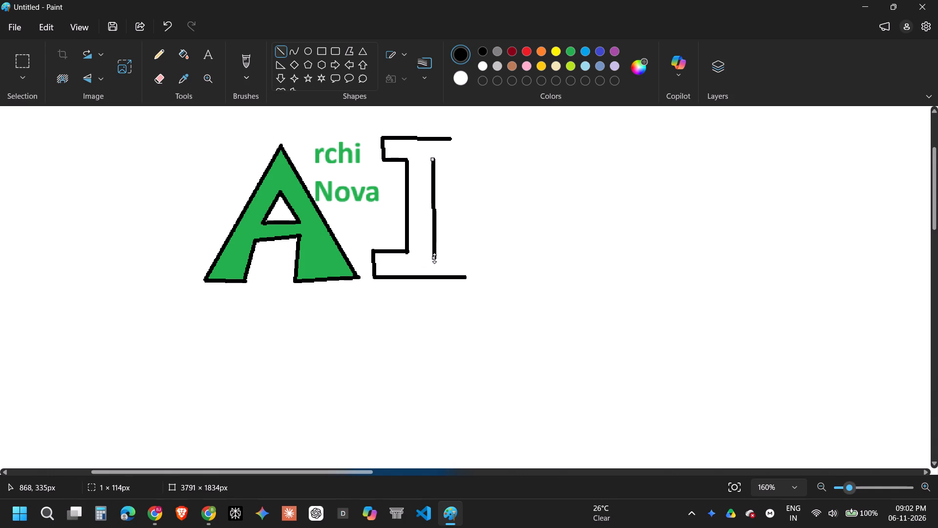
{"action": "left_click_drag", "start_coordinate": [435, 257], "coordinate": [434, 252]}
{"action": "left_click", "coordinate": [430, 261]}
Close the letter's base with a horizontal line from the second stem edge's foot and a vertical line about 31 px long at its end.
{"action": "left_click_drag", "start_coordinate": [434, 252], "coordinate": [463, 253]}
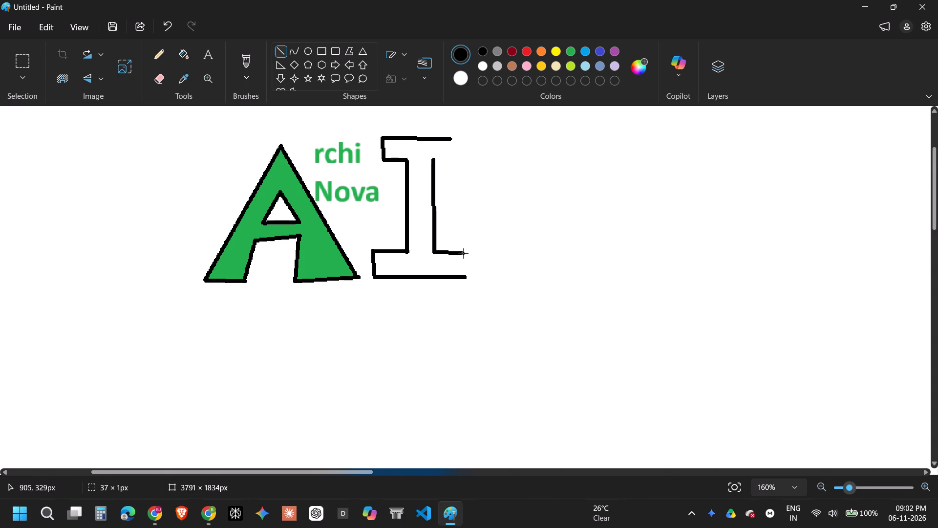
{"action": "left_click_drag", "start_coordinate": [463, 253], "coordinate": [465, 251]}
{"action": "left_click", "coordinate": [471, 264]}
{"action": "left_click_drag", "start_coordinate": [465, 277], "coordinate": [465, 253]}
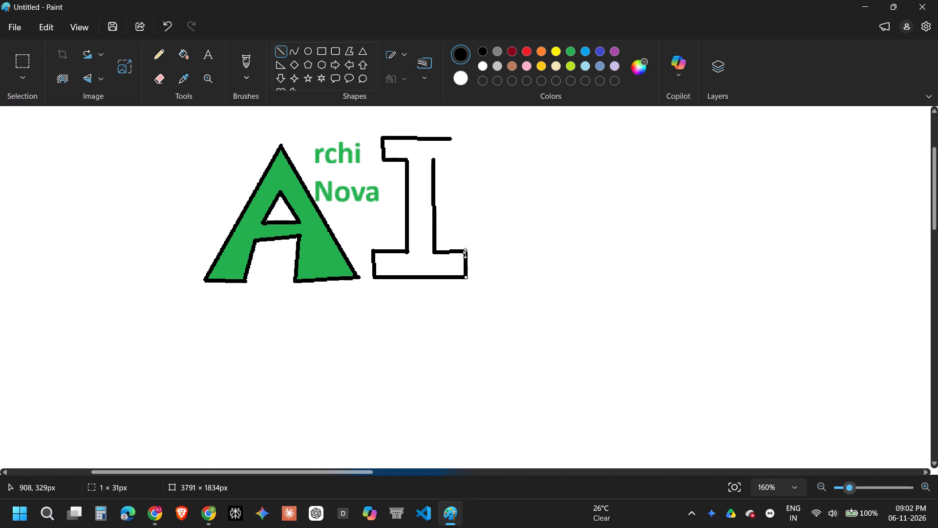
Minimise the open windows to reveal the desktop and launch Kuro.
{"action": "left_click", "coordinate": [874, 6]}
{"action": "triple_click", "coordinate": [855, 0]}
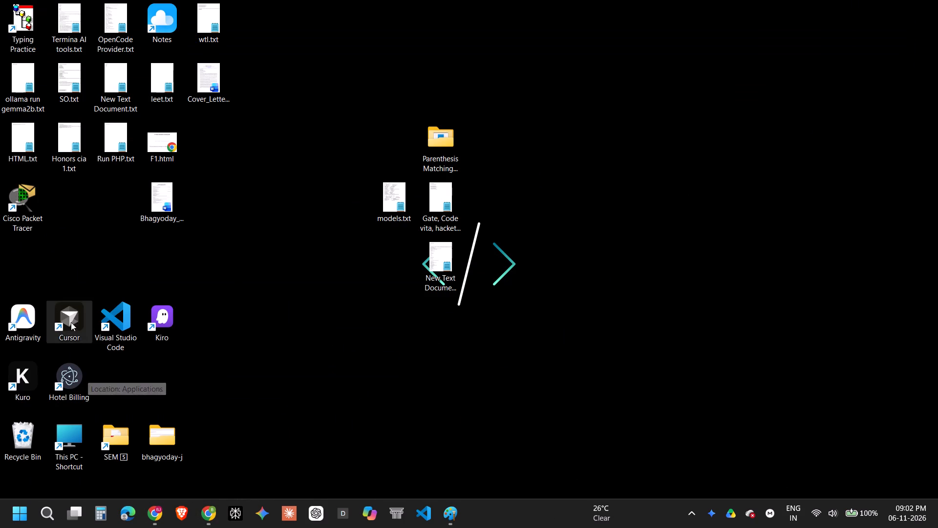
{"action": "double_click", "coordinate": [31, 375]}
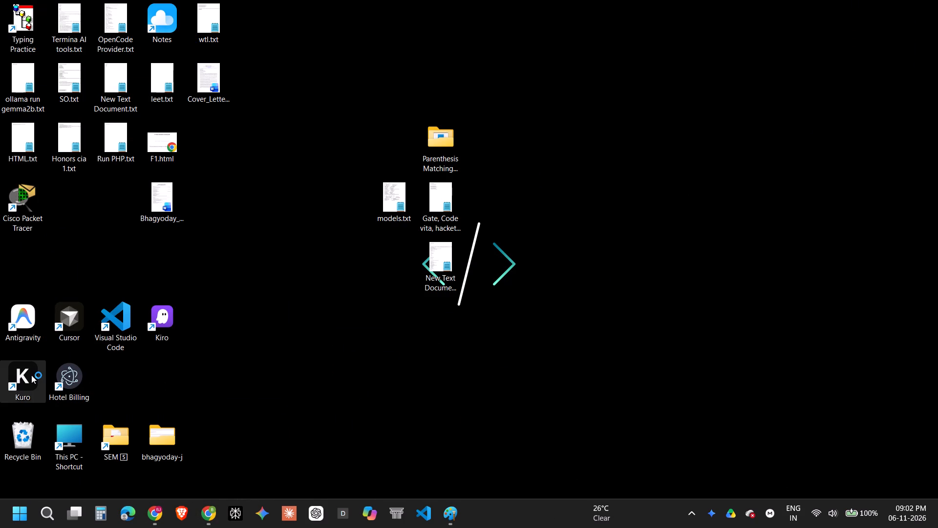
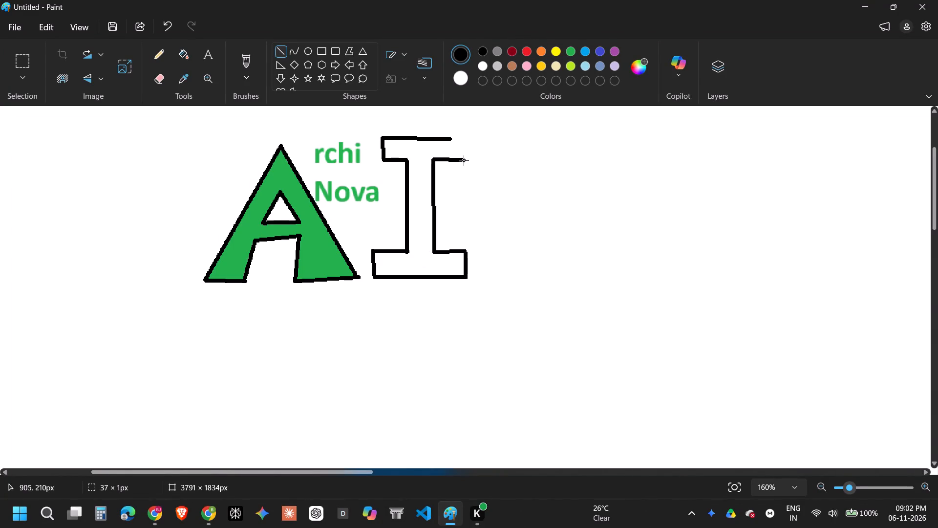
Extend the letter I's top line level with the line below it and close the top bar with a short vertical line.
{"action": "left_click", "coordinate": [447, 136]}
{"action": "left_click_drag", "start_coordinate": [450, 138], "coordinate": [464, 139]}
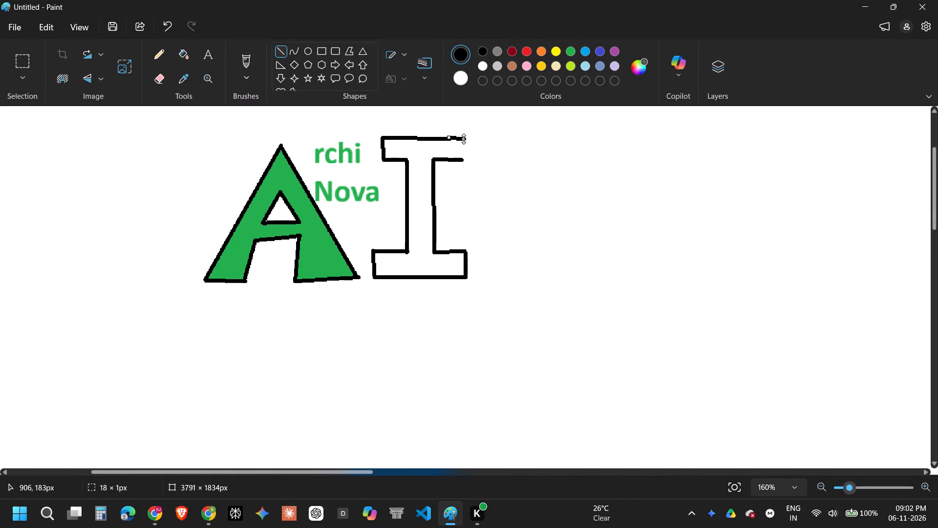
{"action": "left_click_drag", "start_coordinate": [478, 138], "coordinate": [462, 139]}
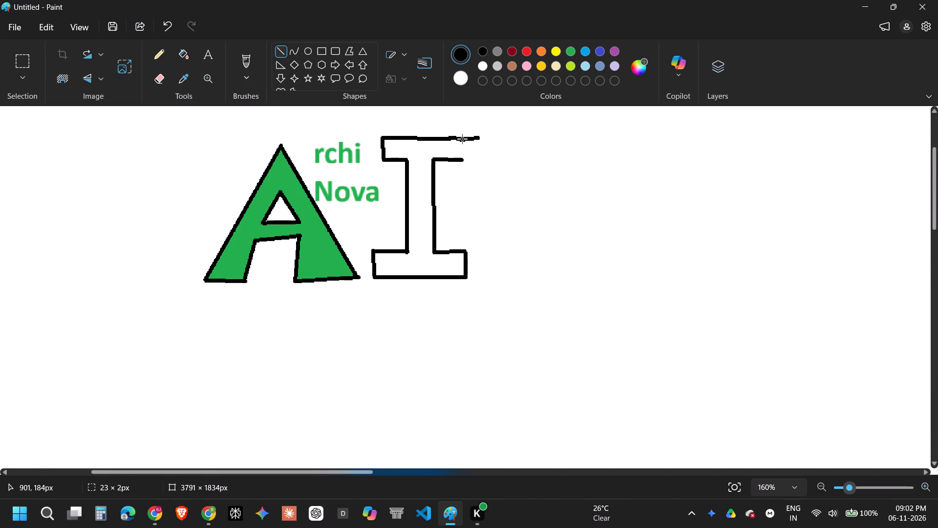
{"action": "left_click_drag", "start_coordinate": [462, 139], "coordinate": [476, 146]}
{"action": "left_click_drag", "start_coordinate": [476, 147], "coordinate": [465, 160]}
{"action": "left_click_drag", "start_coordinate": [476, 147], "coordinate": [471, 144]}
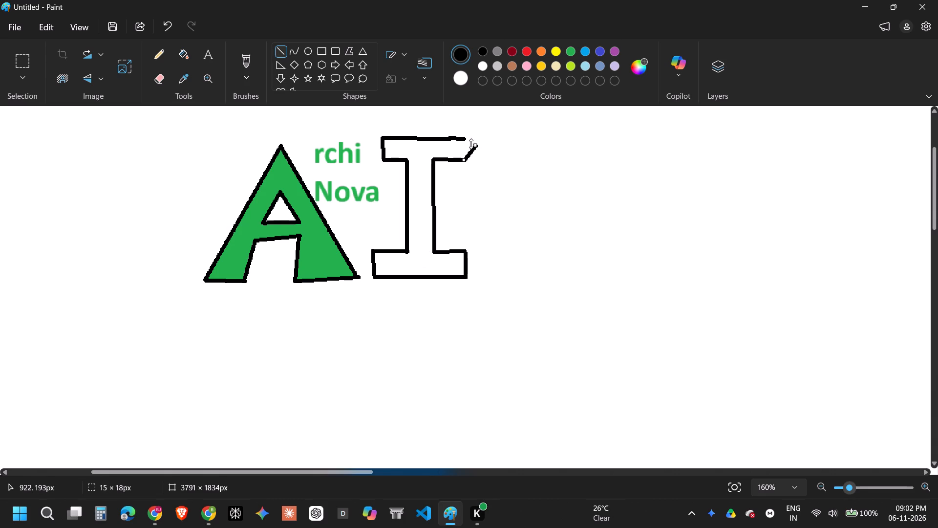
{"action": "left_click_drag", "start_coordinate": [471, 144], "coordinate": [465, 140]}
{"action": "left_click", "coordinate": [493, 176]}
Fill the inside of the outlined letter I with green.
{"action": "left_click", "coordinate": [182, 52]}
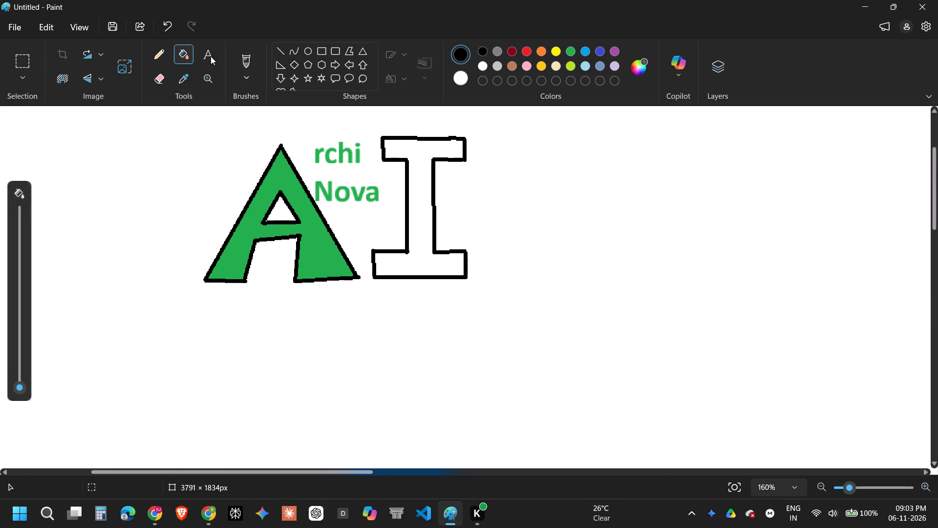
{"action": "left_click", "coordinate": [567, 51]}
{"action": "left_click", "coordinate": [414, 167]}
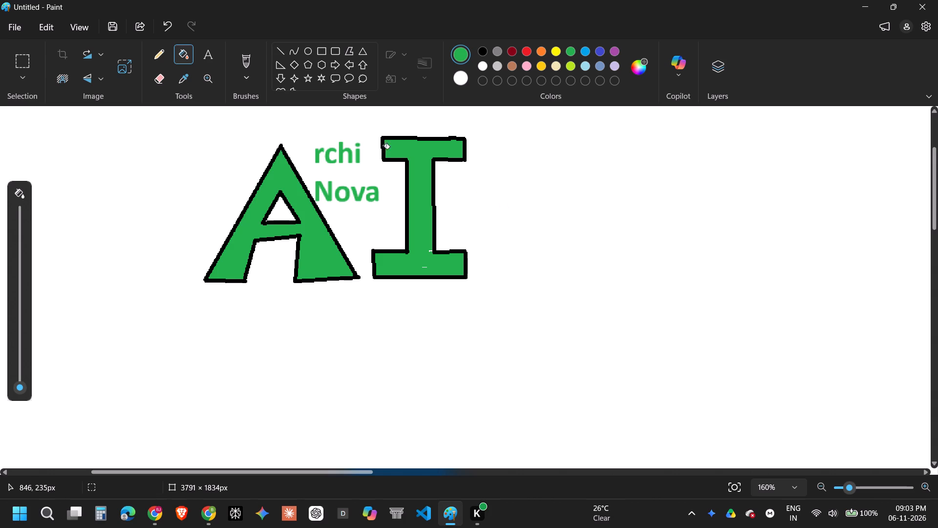
Draw a black rounded-rectangle frame, about 398 × 237 px, around the letters A and I and the text.
{"action": "left_click", "coordinate": [340, 51]}
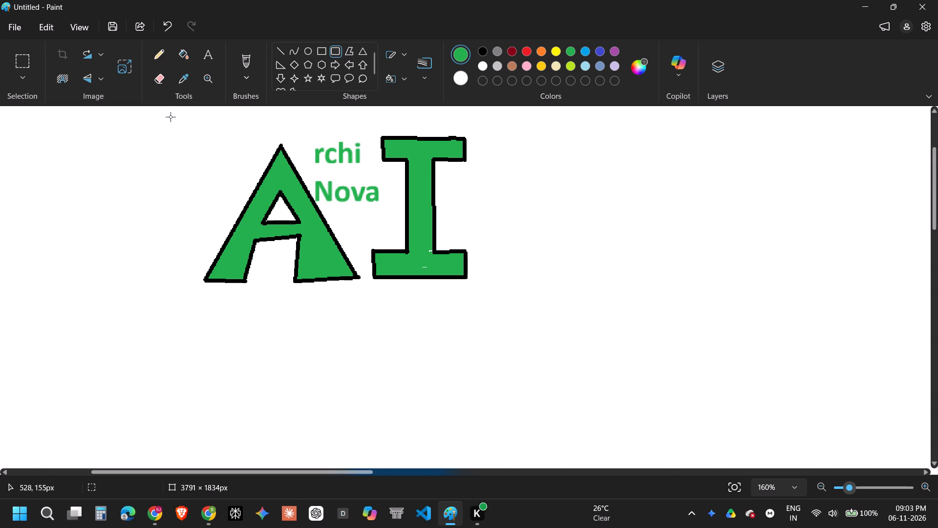
{"action": "left_click_drag", "start_coordinate": [175, 116], "coordinate": [486, 301]}
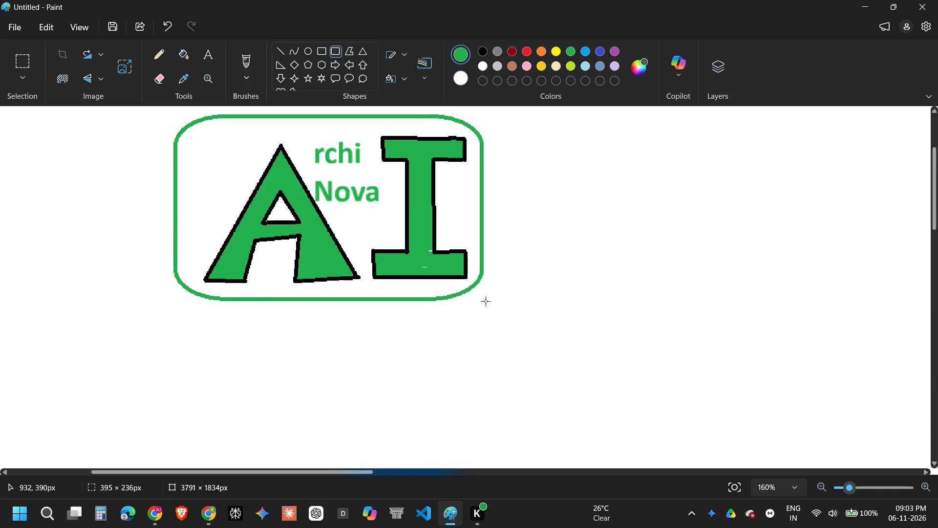
{"action": "left_click_drag", "start_coordinate": [486, 301], "coordinate": [503, 306]}
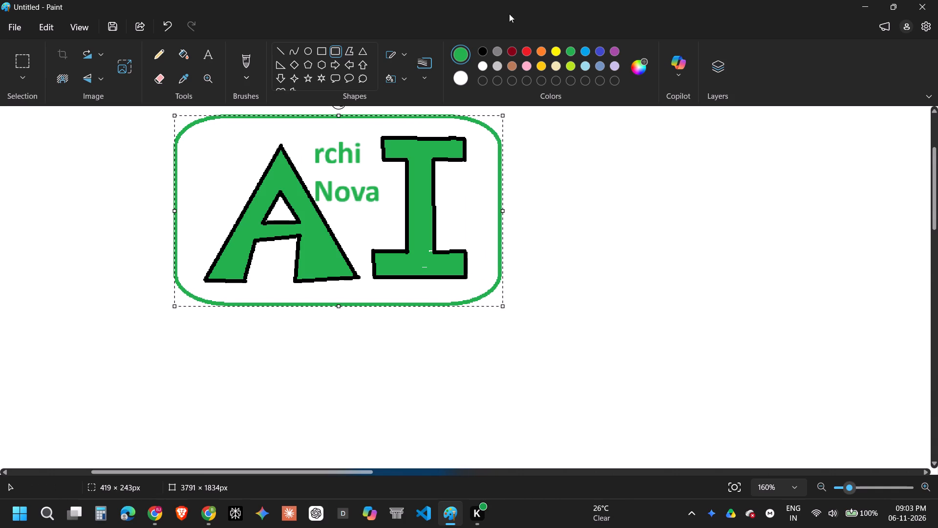
{"action": "left_click", "coordinate": [483, 54]}
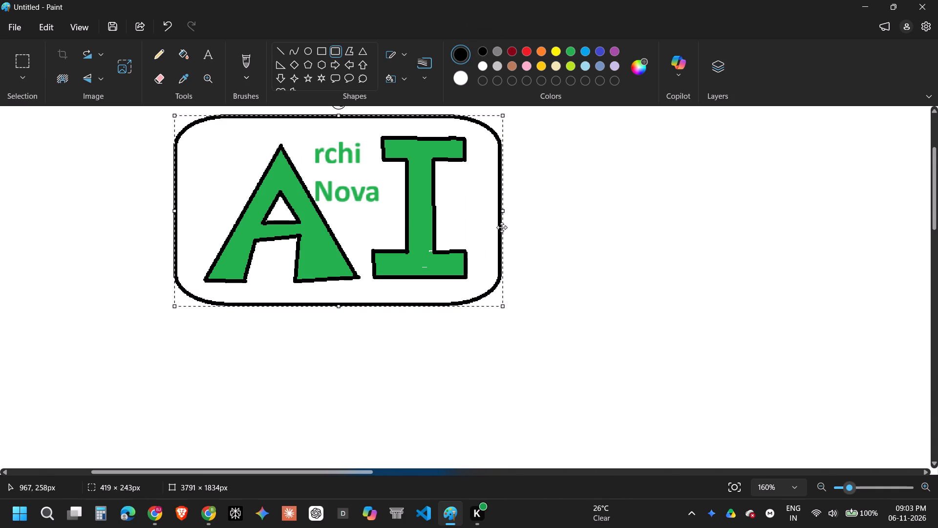
{"action": "left_click_drag", "start_coordinate": [504, 307], "coordinate": [498, 303]}
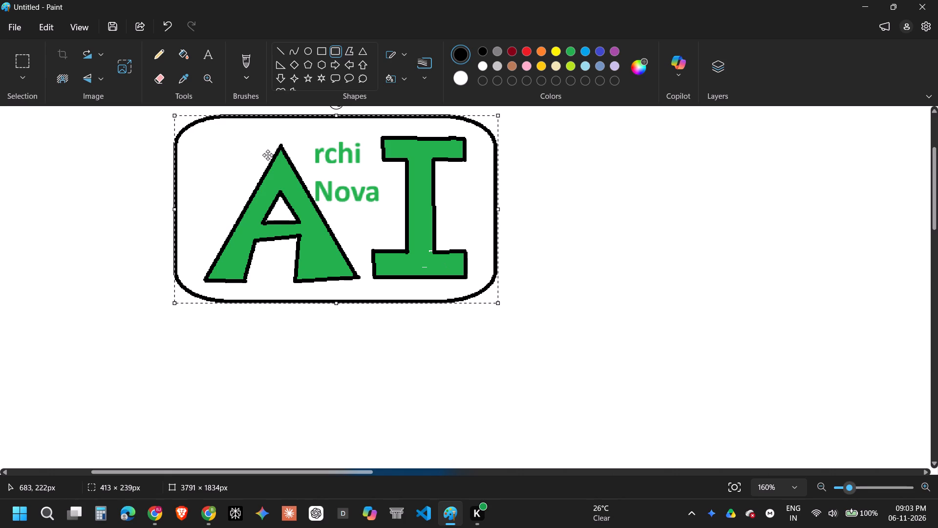
{"action": "left_click_drag", "start_coordinate": [177, 116], "coordinate": [185, 119]}
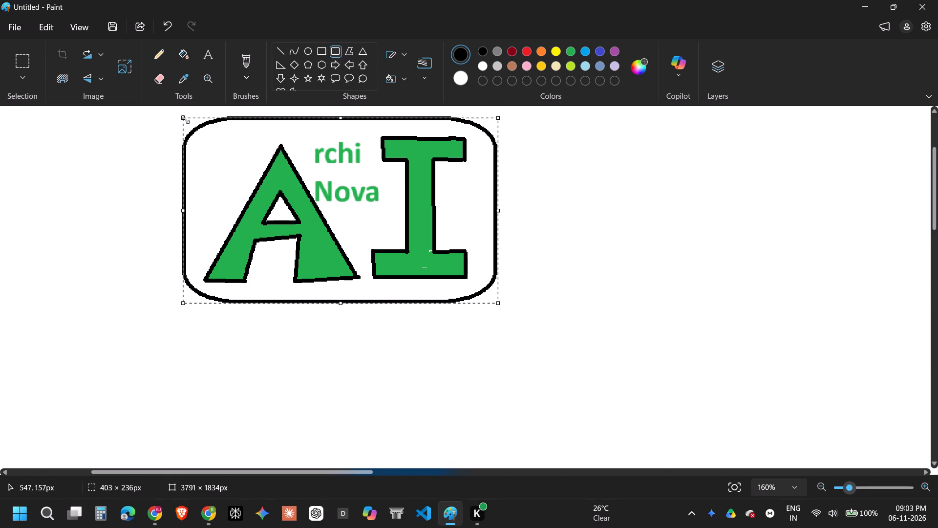
{"action": "left_click_drag", "start_coordinate": [185, 119], "coordinate": [187, 118]}
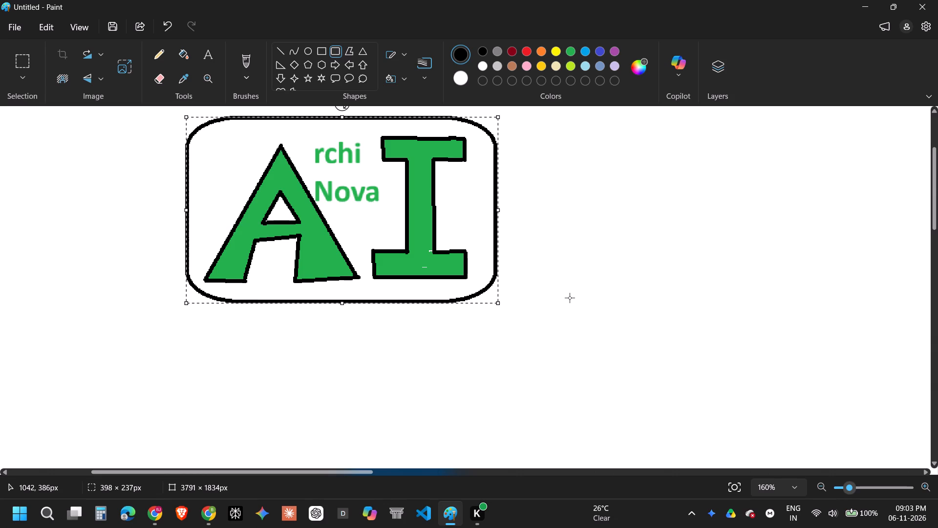
{"action": "left_click", "coordinate": [570, 298]}
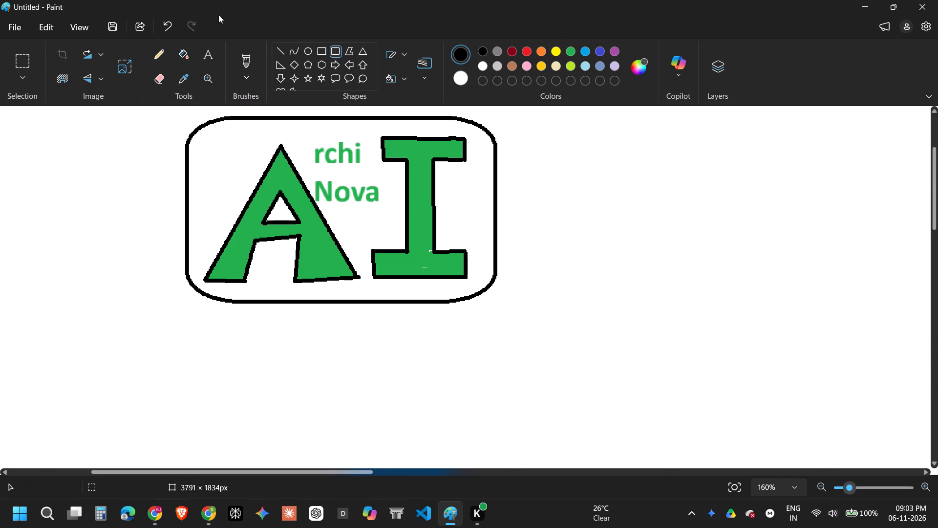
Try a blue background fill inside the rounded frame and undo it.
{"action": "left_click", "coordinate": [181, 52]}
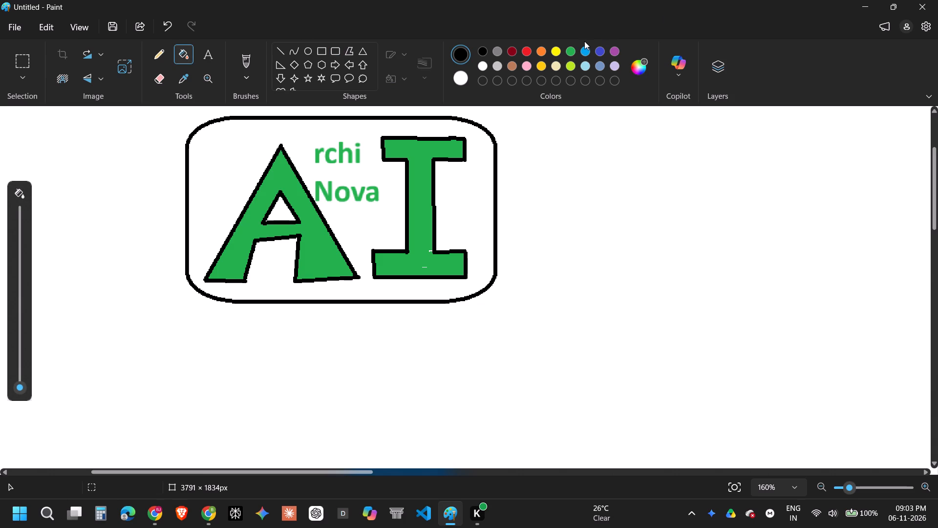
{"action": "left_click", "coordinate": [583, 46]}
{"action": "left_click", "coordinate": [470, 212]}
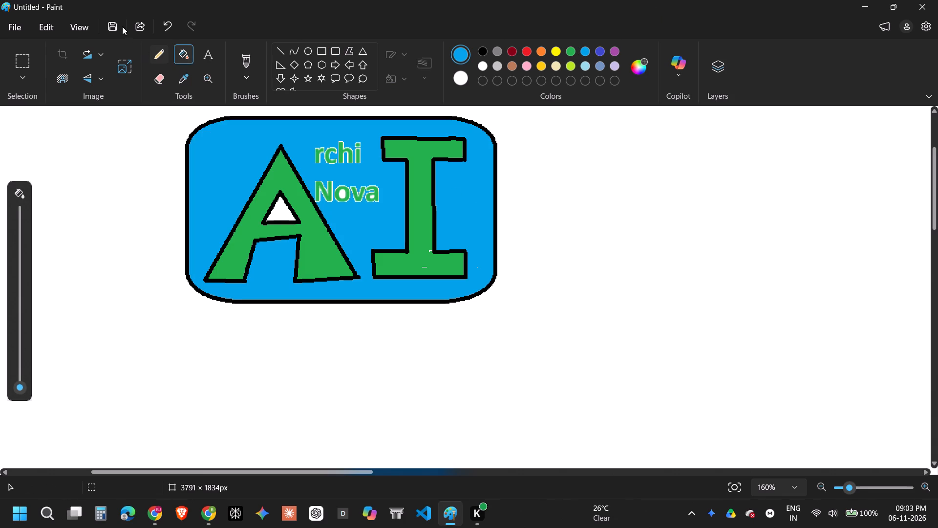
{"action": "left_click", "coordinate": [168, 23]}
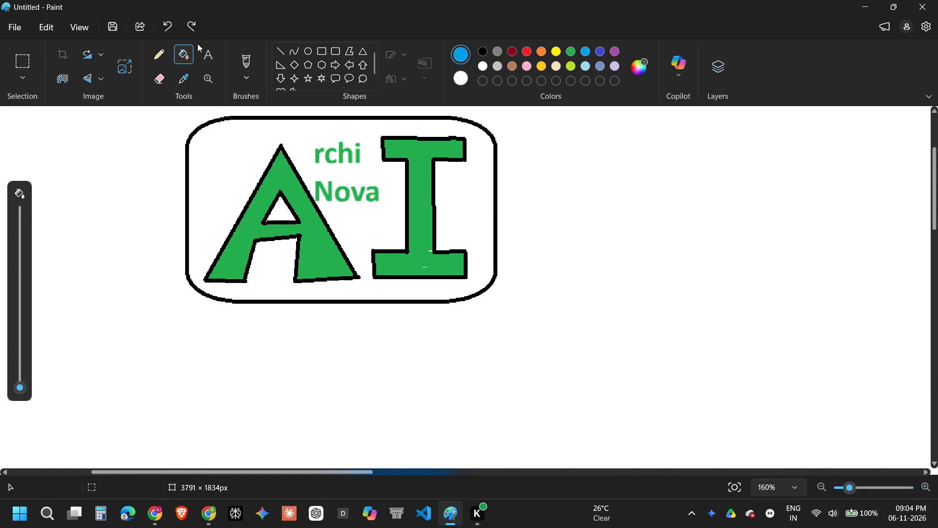
Erase the green rchi / Nova text between the letters A and I, including the leftover specks.
{"action": "left_click", "coordinate": [164, 76]}
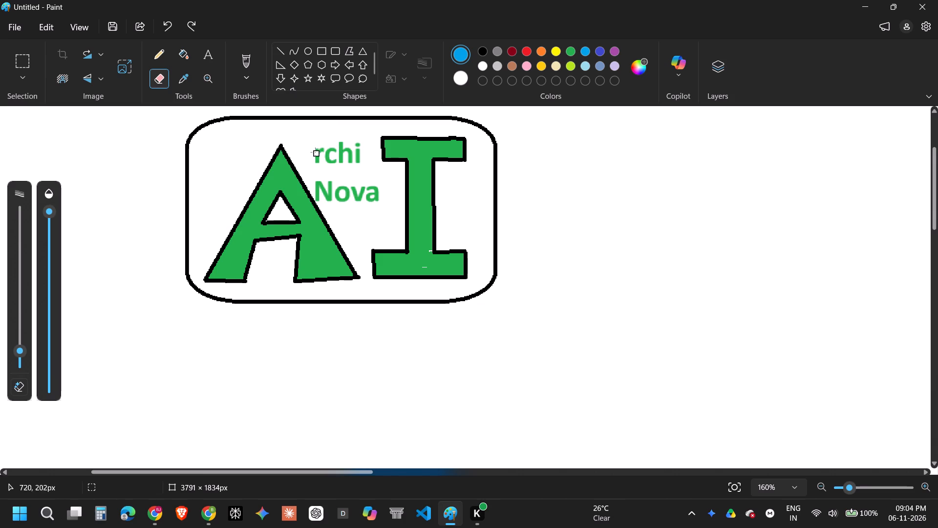
{"action": "left_click_drag", "start_coordinate": [315, 151], "coordinate": [317, 192]}
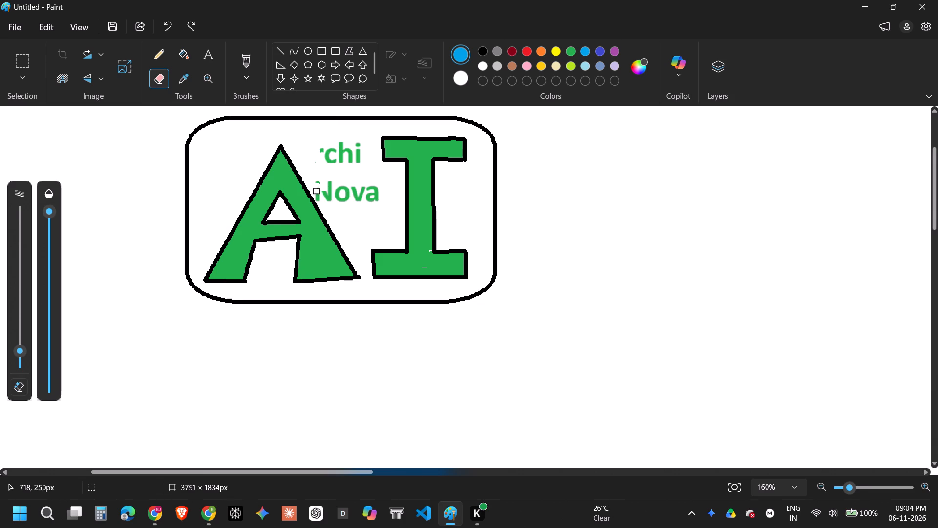
{"action": "left_click_drag", "start_coordinate": [317, 192], "coordinate": [331, 185]}
{"action": "left_click_drag", "start_coordinate": [331, 185], "coordinate": [335, 199]}
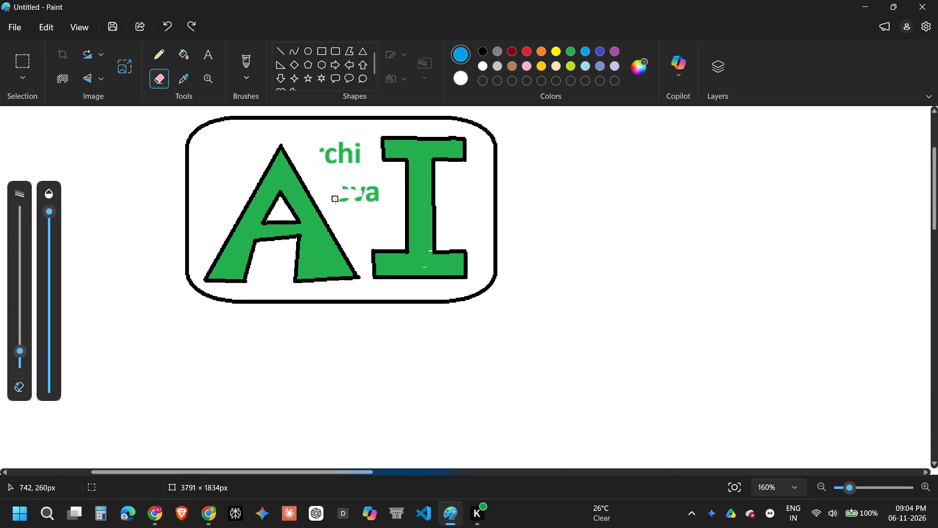
{"action": "left_click_drag", "start_coordinate": [335, 199], "coordinate": [362, 189]}
{"action": "left_click_drag", "start_coordinate": [362, 189], "coordinate": [334, 198]}
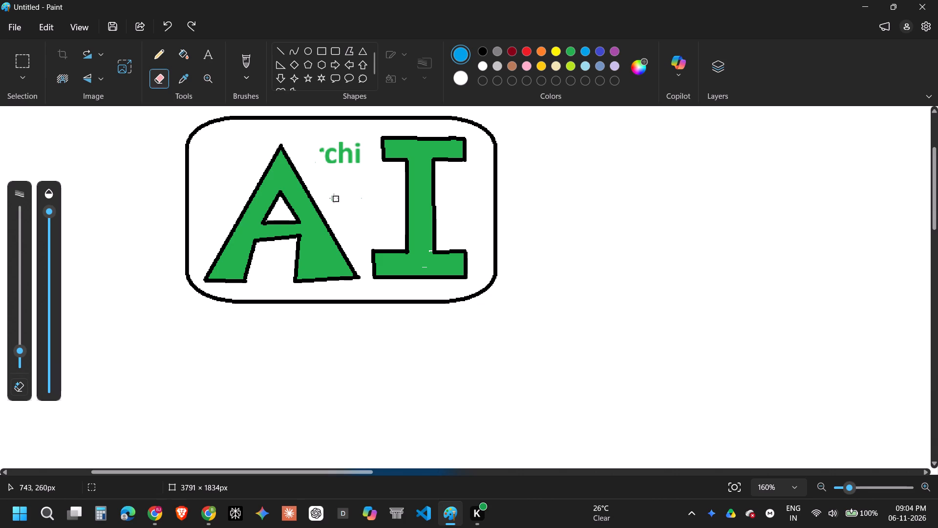
{"action": "left_click_drag", "start_coordinate": [334, 198], "coordinate": [340, 144]}
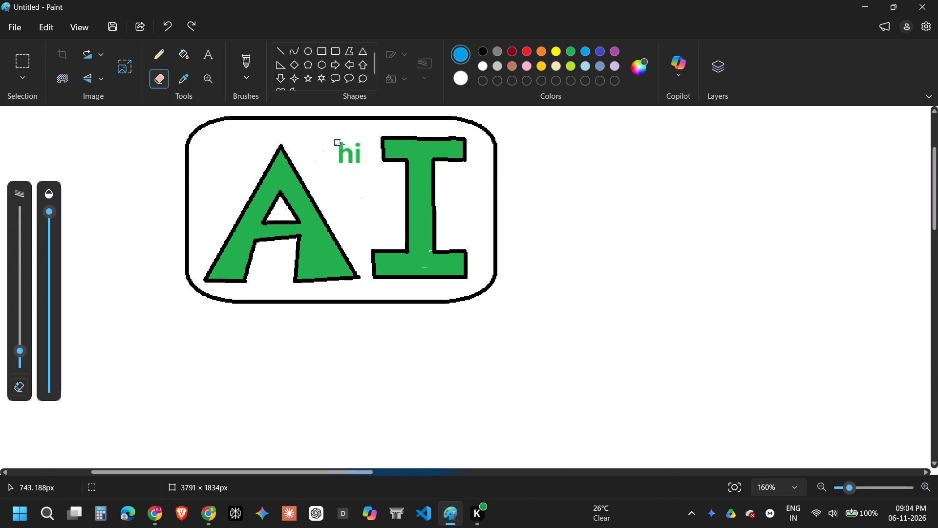
{"action": "left_click_drag", "start_coordinate": [340, 144], "coordinate": [355, 141]}
{"action": "left_click_drag", "start_coordinate": [355, 141], "coordinate": [328, 165]}
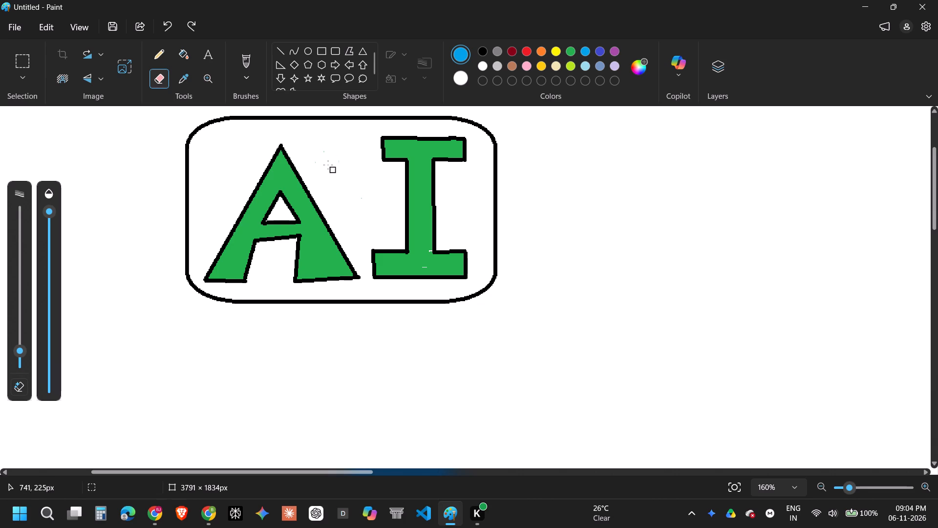
{"action": "left_click_drag", "start_coordinate": [328, 165], "coordinate": [333, 167]}
{"action": "left_click_drag", "start_coordinate": [333, 167], "coordinate": [321, 160]}
Add black bold Calibri 30 text reading "rchi" with "Nova" on the line below, between the A and the I.
{"action": "left_click", "coordinate": [210, 53]}
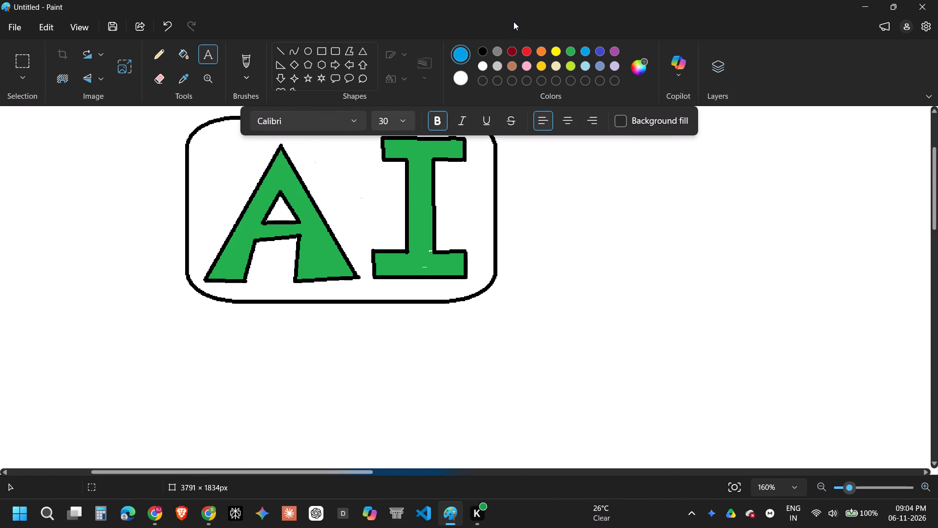
{"action": "left_click", "coordinate": [480, 48]}
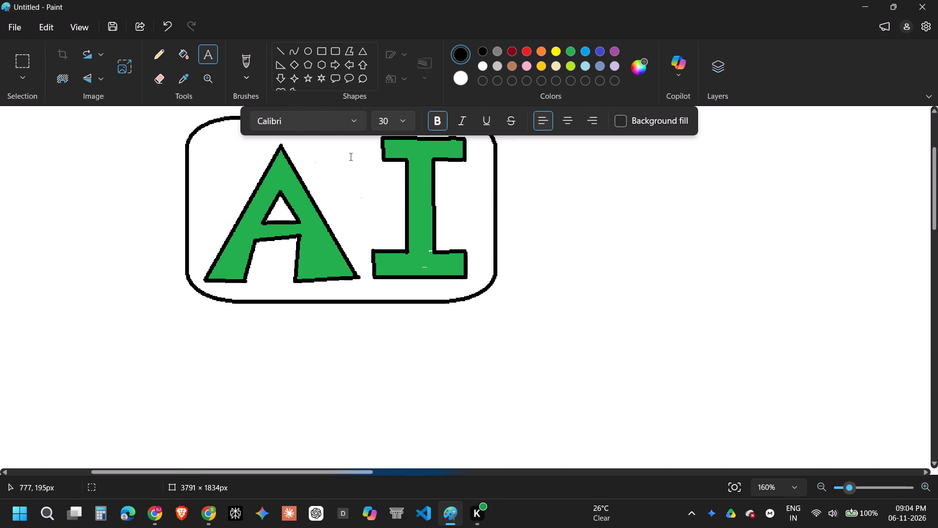
{"action": "left_click", "coordinate": [329, 164]}
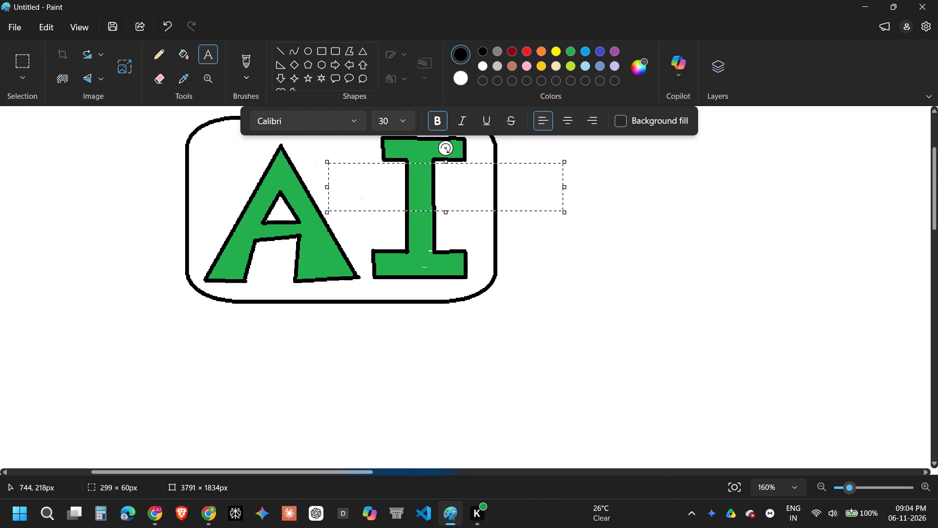
{"action": "key", "text": "r"}
{"action": "type", "text": "chi"}
{"action": "key", "text": "Return"}
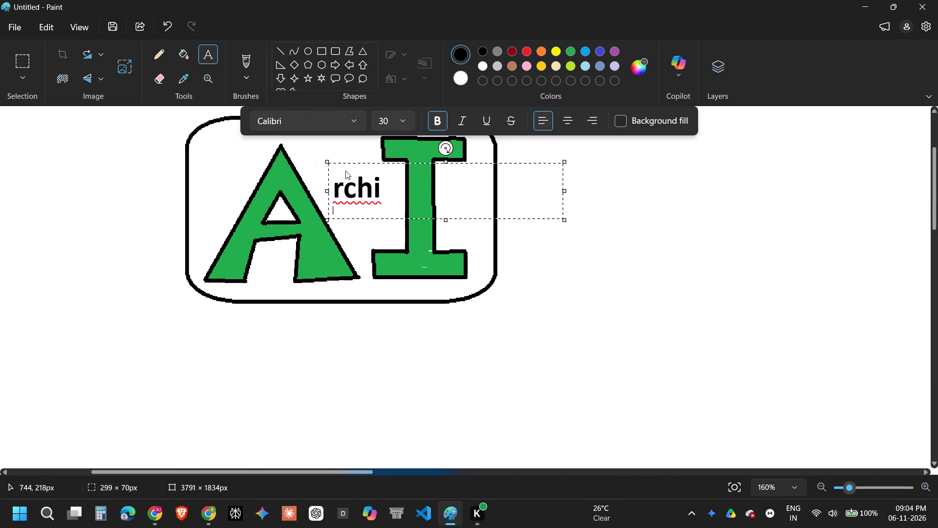
{"action": "type", "text": "No"}
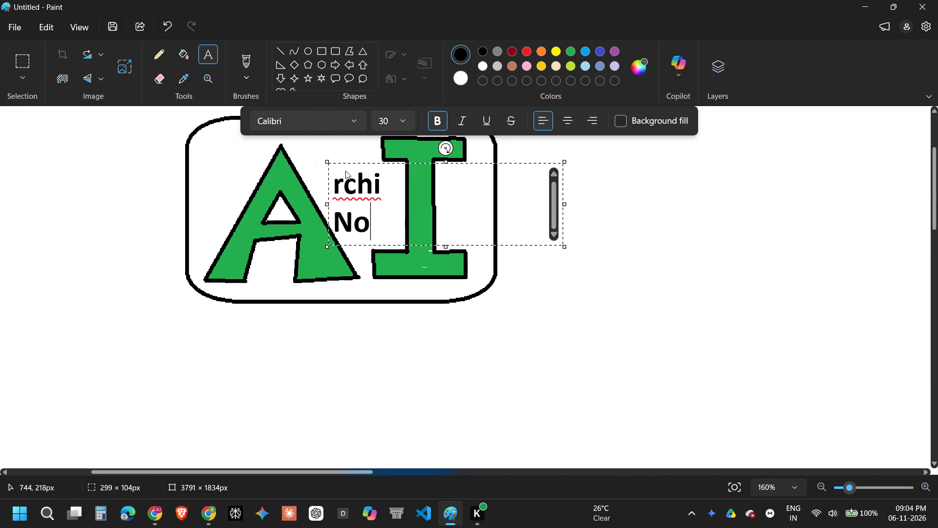
{"action": "type", "text": "va"}
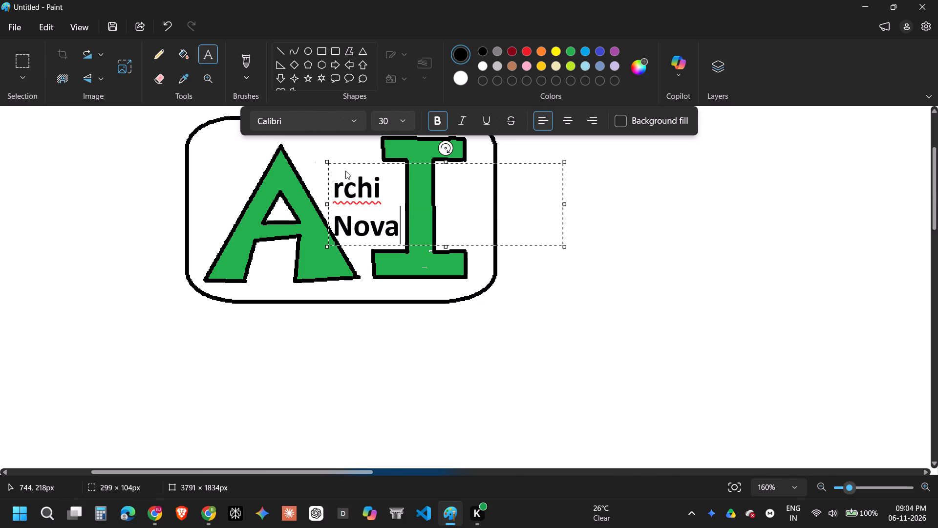
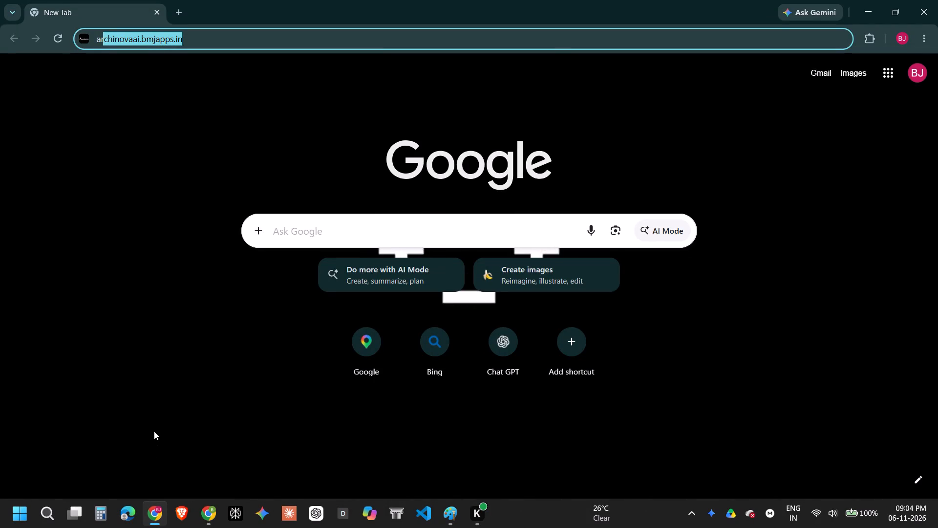
Return to Paint and raise the rchi / Nova text between the A and I, shrinking its text box to about 159 × 100 px.
{"action": "key", "text": "alt+Tab"}
{"action": "key", "text": "alt+Tab"}
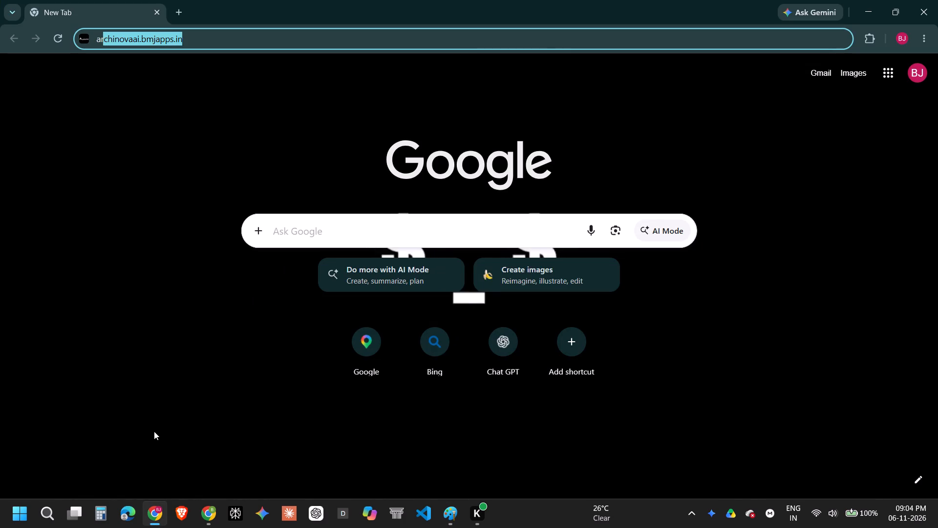
{"action": "key", "text": "alt+Tab"}
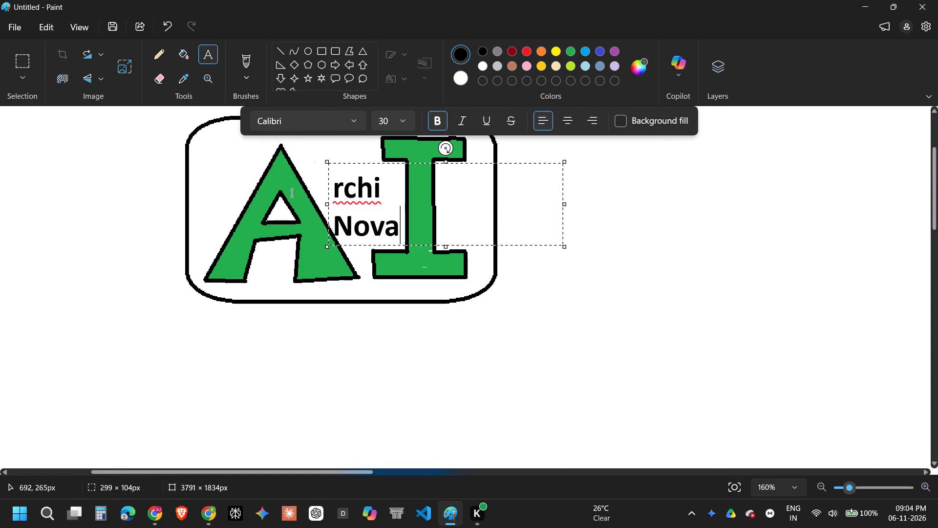
{"action": "left_click_drag", "start_coordinate": [328, 163], "coordinate": [320, 151]}
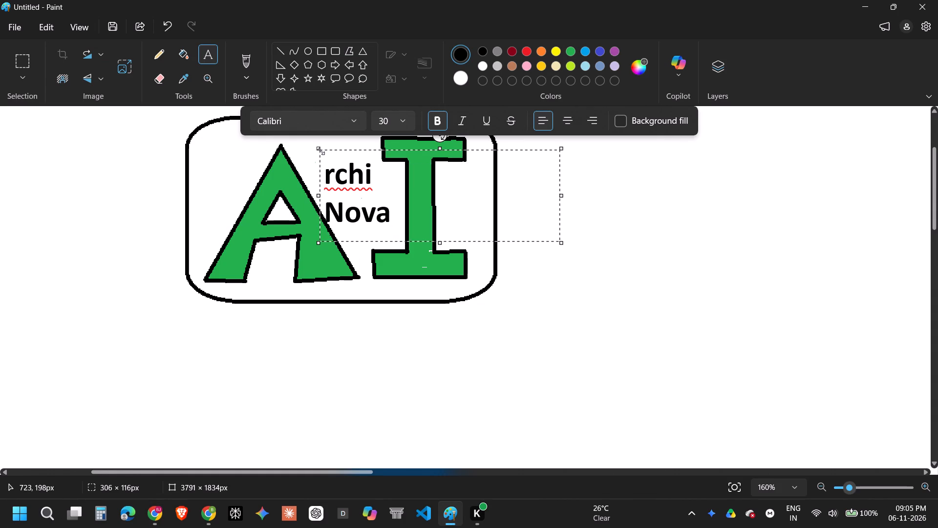
{"action": "left_click_drag", "start_coordinate": [320, 151], "coordinate": [323, 153]}
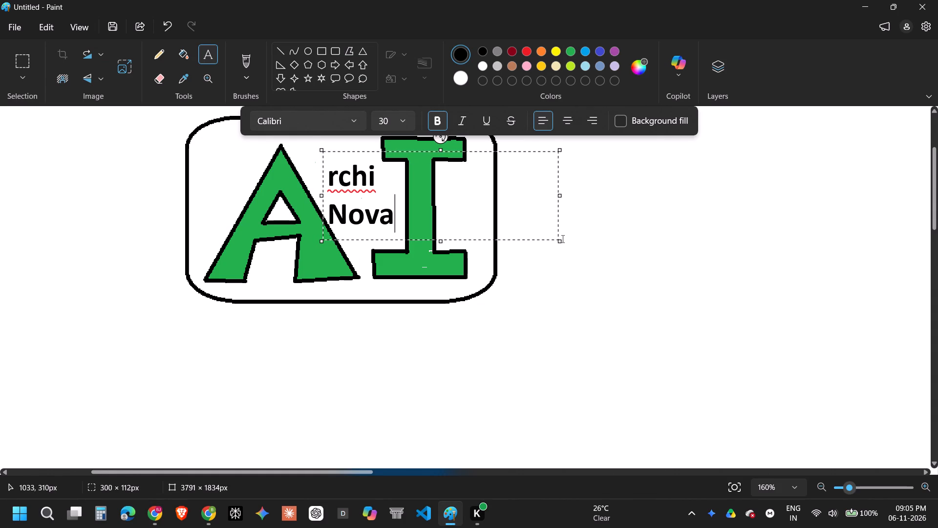
{"action": "left_click_drag", "start_coordinate": [560, 241], "coordinate": [453, 233]}
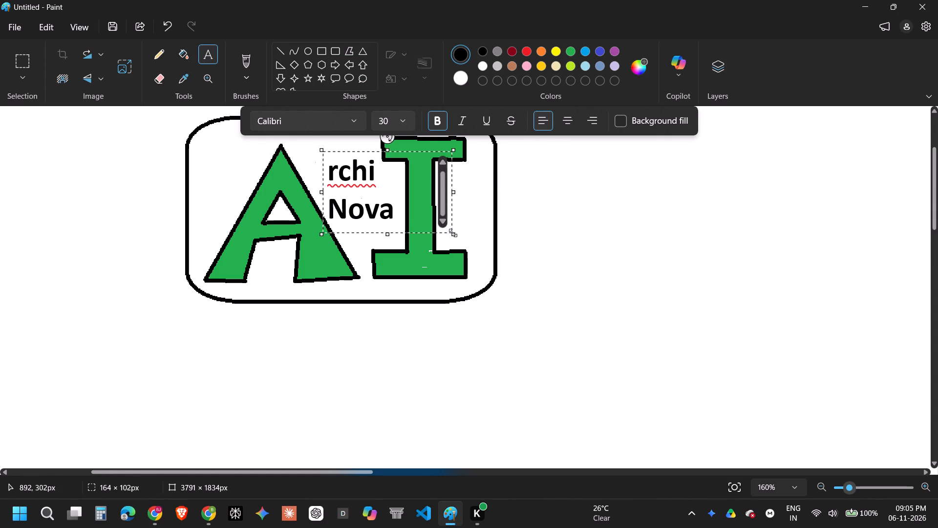
{"action": "left_click_drag", "start_coordinate": [453, 233], "coordinate": [449, 229]}
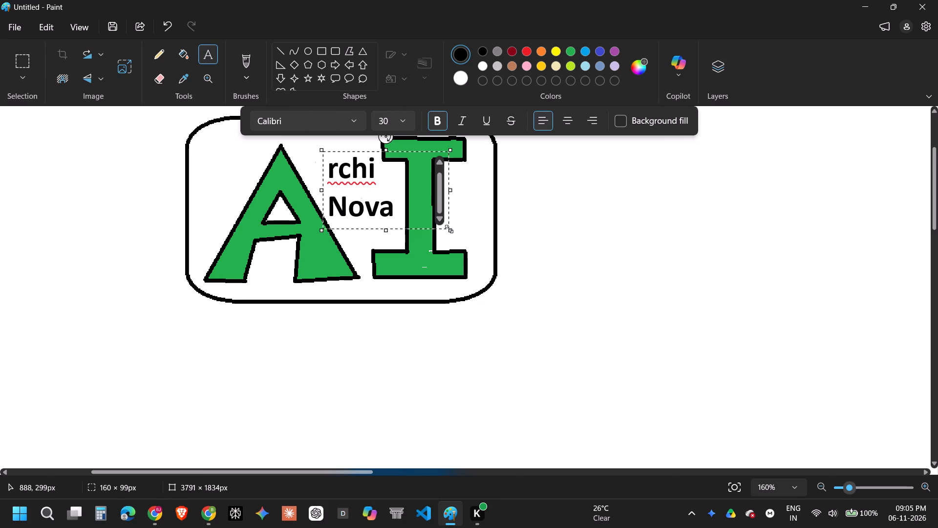
{"action": "left_click_drag", "start_coordinate": [449, 229], "coordinate": [448, 231]}
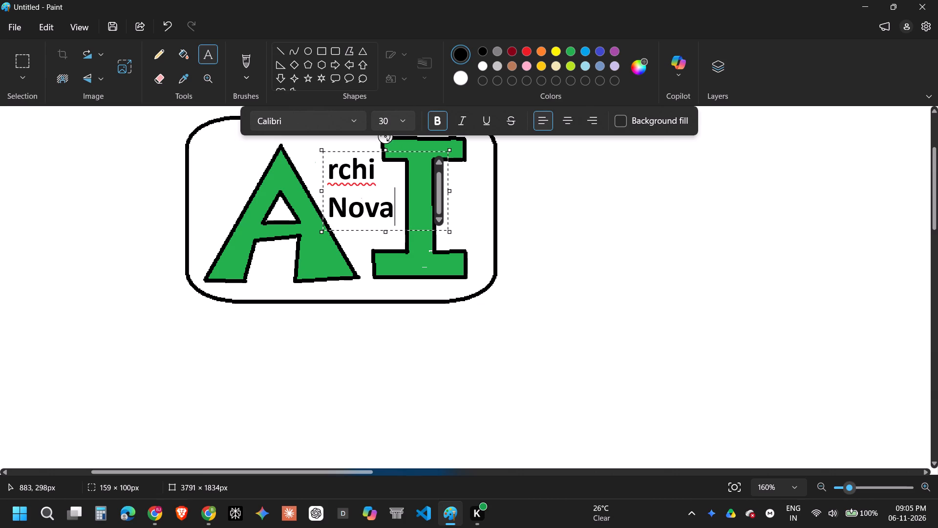
Set the font size of the whole rchi / Nova text to 32.
{"action": "double_click", "coordinate": [391, 118]}
{"action": "key", "text": "BackSpace"}
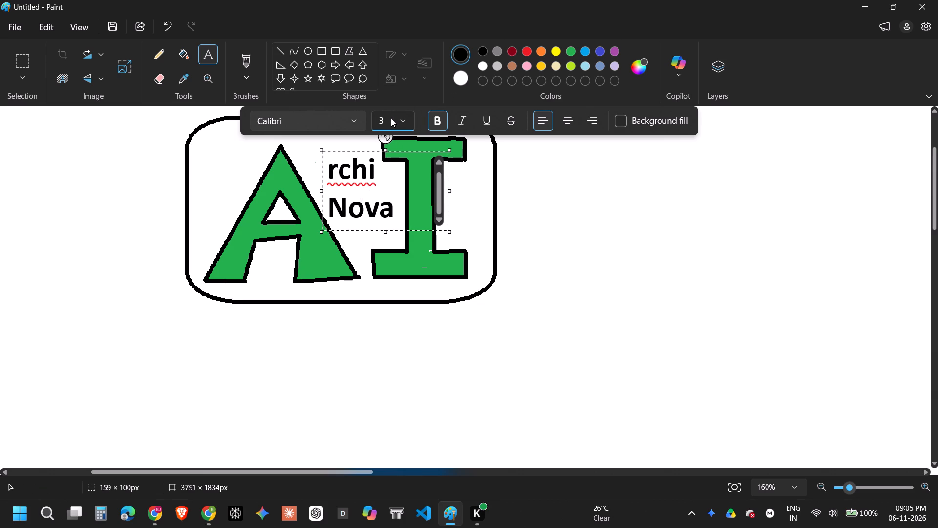
{"action": "key", "text": "2"}
{"action": "left_click_drag", "start_coordinate": [397, 204], "coordinate": [322, 162]}
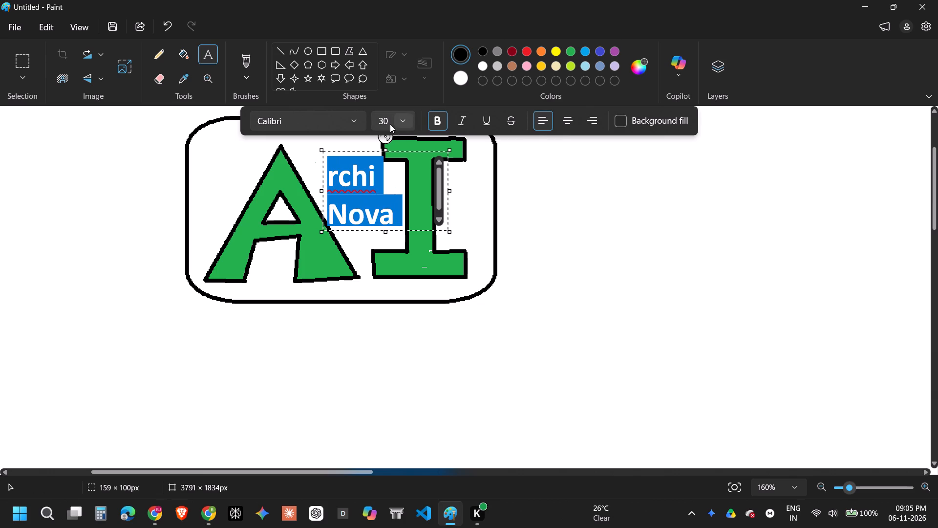
{"action": "left_click", "coordinate": [387, 122]}
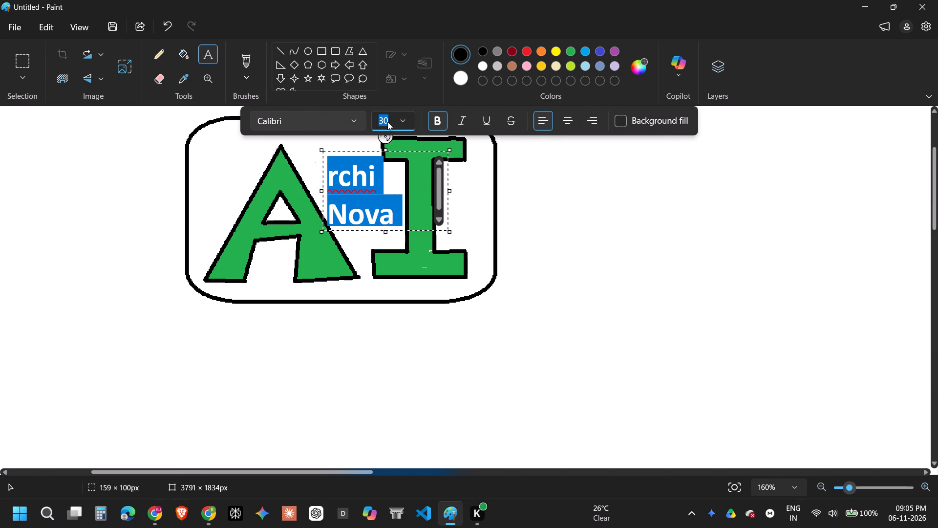
{"action": "type", "text": "32"}
{"action": "key", "text": "Return"}
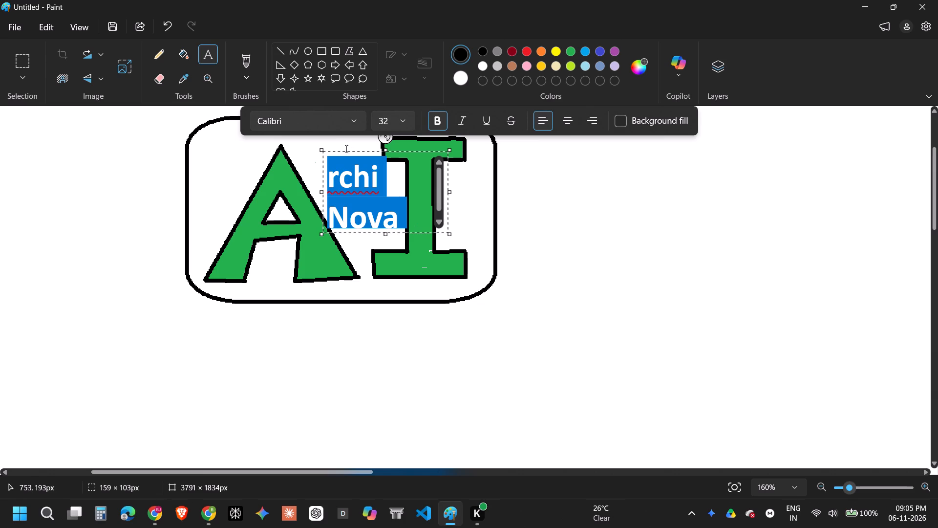
Nudge the enlarged rchi / Nova text slightly higher between the A and the I, and commit it to the canvas.
{"action": "left_click", "coordinate": [359, 158]}
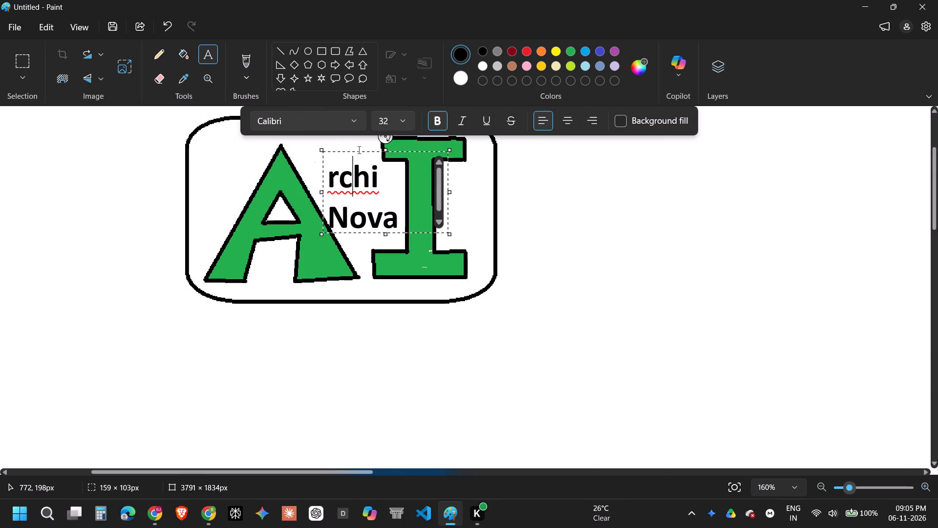
{"action": "left_click_drag", "start_coordinate": [369, 153], "coordinate": [365, 143]}
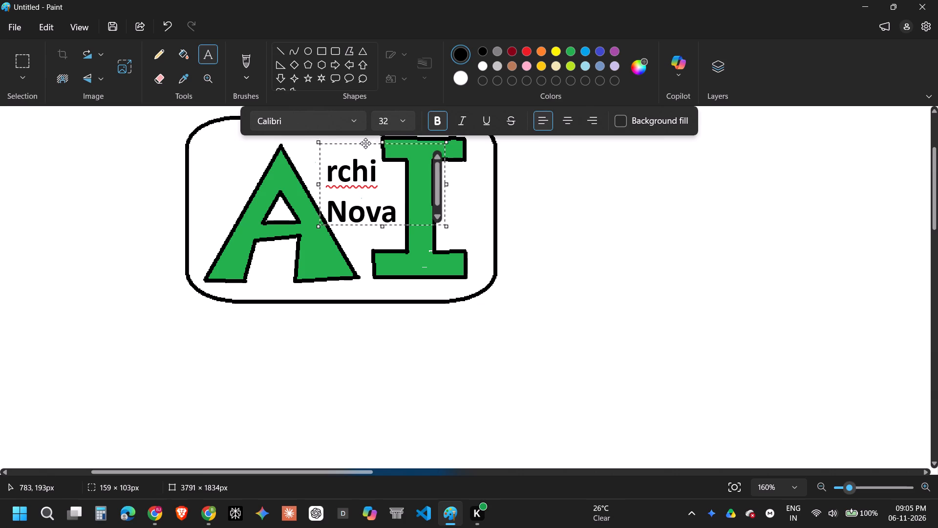
{"action": "left_click_drag", "start_coordinate": [365, 143], "coordinate": [367, 141]}
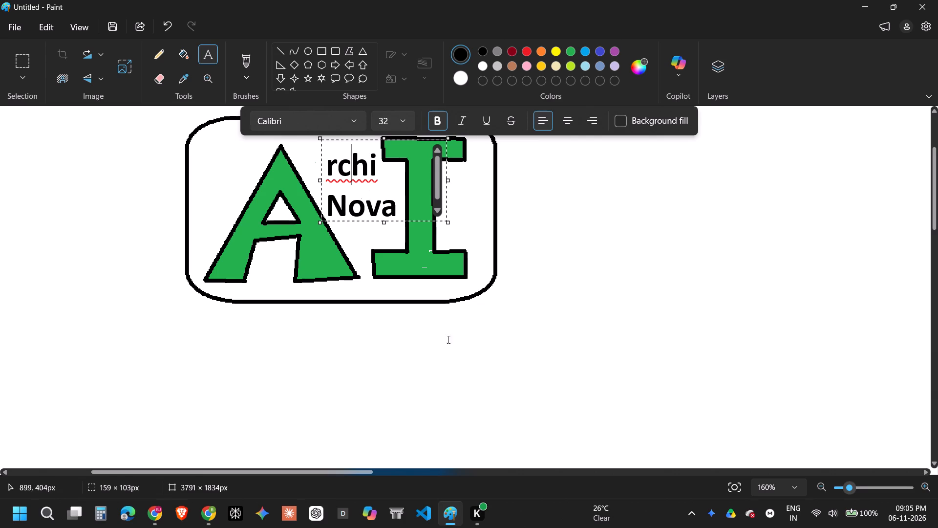
{"action": "left_click", "coordinate": [421, 326]}
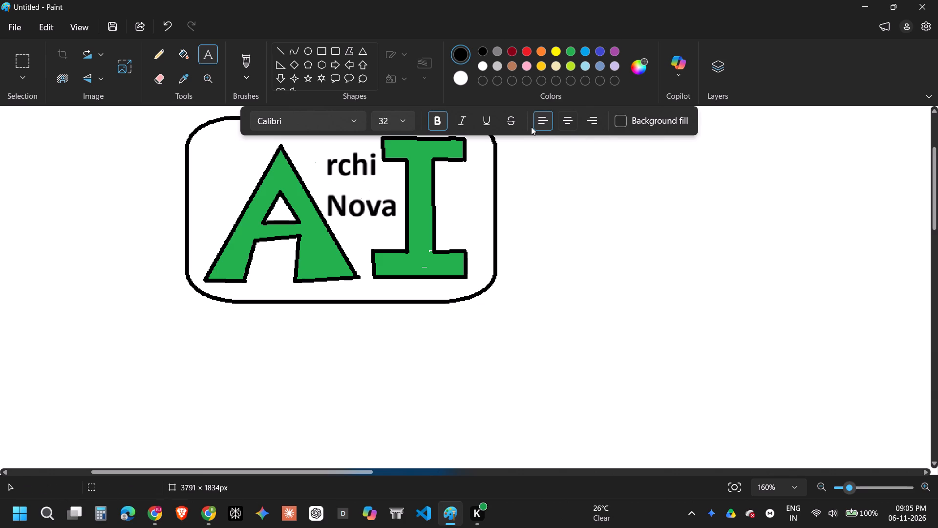
Draw a black outer rounded rectangle about 473 × 405 px around the existing logo frame, leaving extra space beneath the inner frame.
{"action": "left_click", "coordinate": [165, 58]}
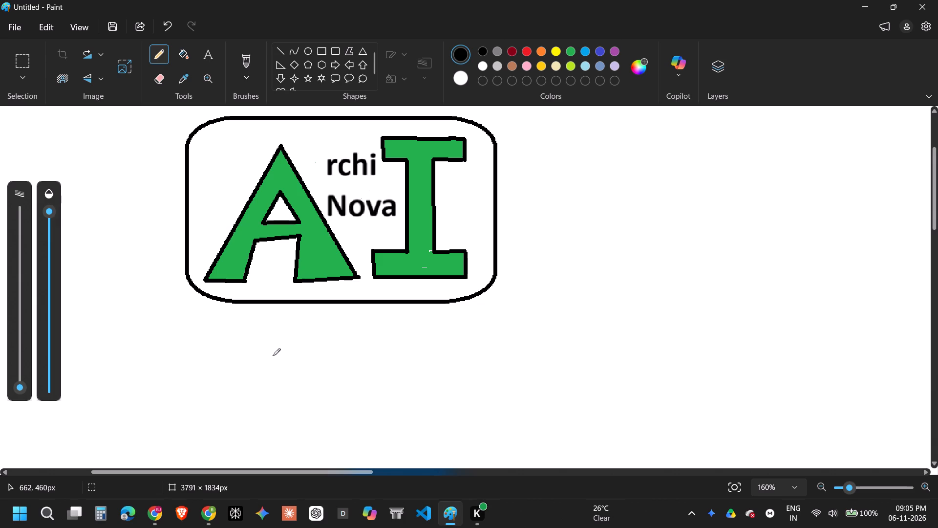
{"action": "scroll", "coordinate": [316, 273], "scroll_direction": "down", "scroll_amount": 3, "text": "ctrl"}
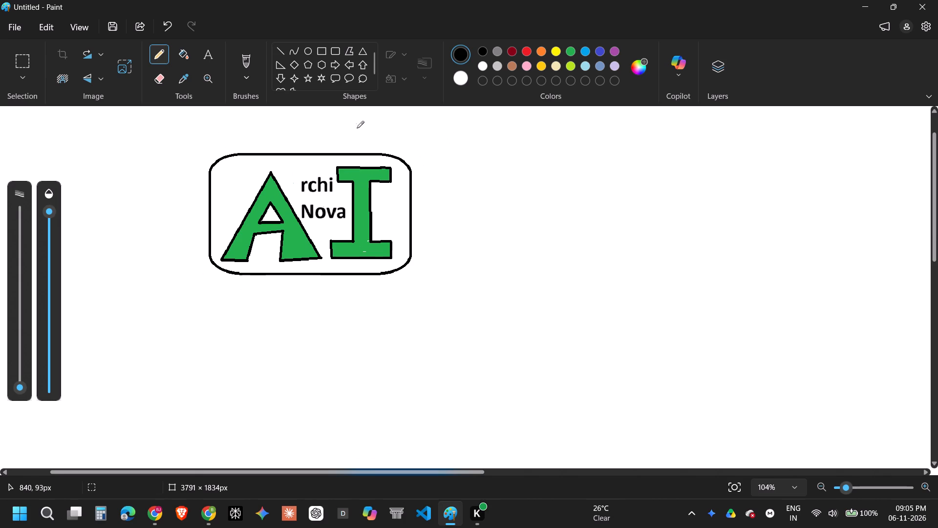
{"action": "left_click", "coordinate": [336, 49]}
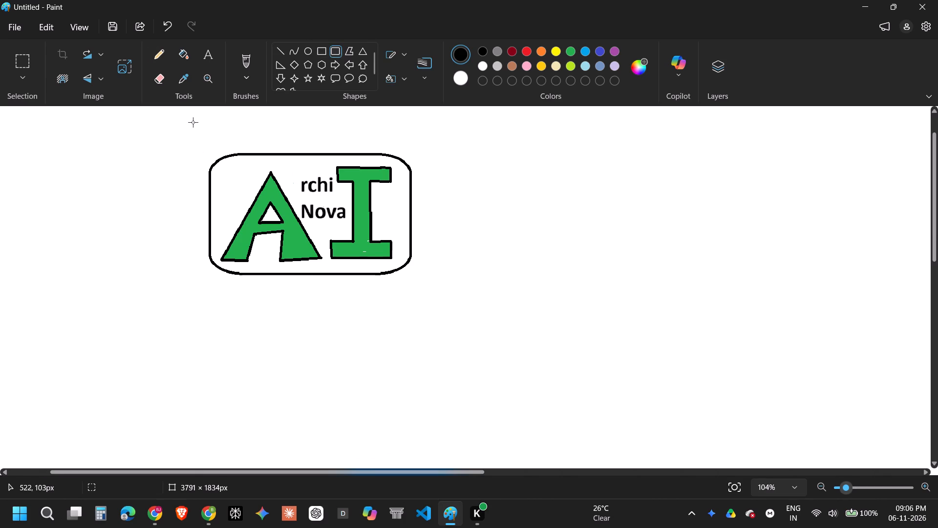
{"action": "left_click_drag", "start_coordinate": [193, 120], "coordinate": [425, 302]}
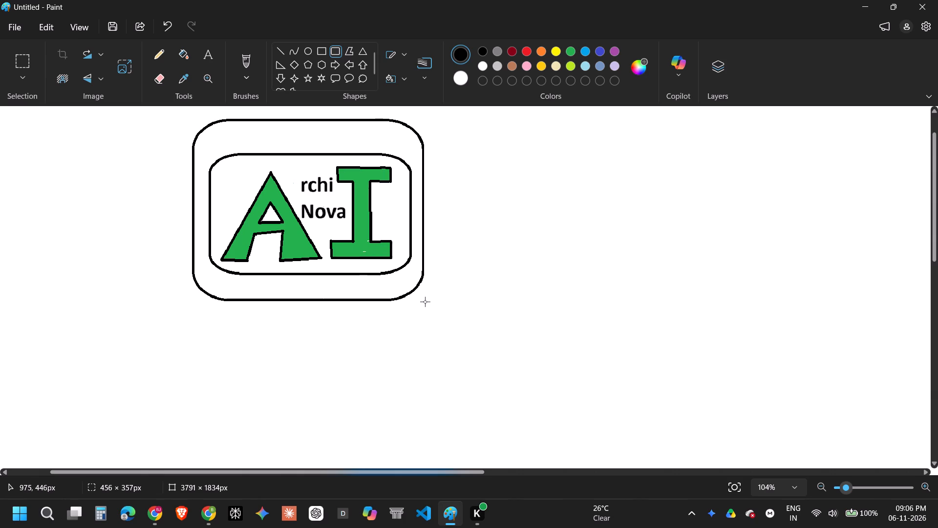
{"action": "left_click_drag", "start_coordinate": [425, 302], "coordinate": [430, 303]}
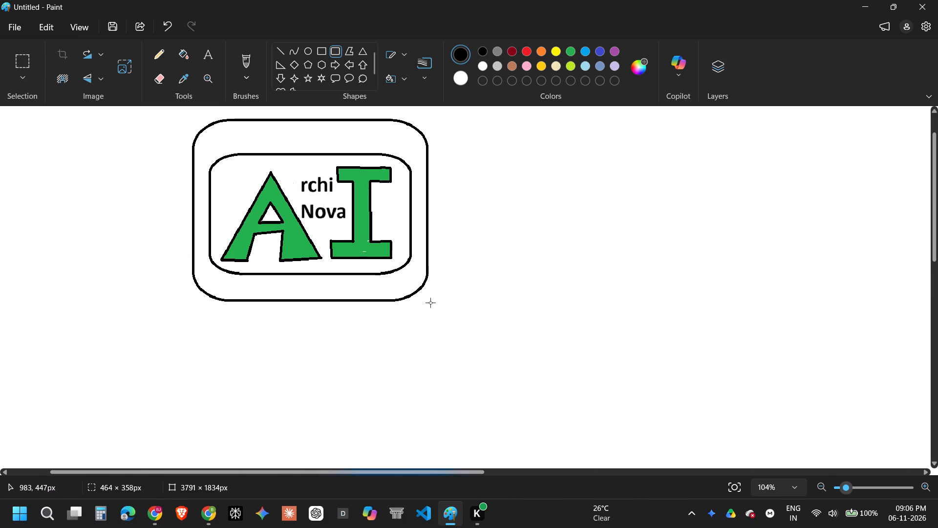
{"action": "left_click_drag", "start_coordinate": [430, 303], "coordinate": [426, 310]}
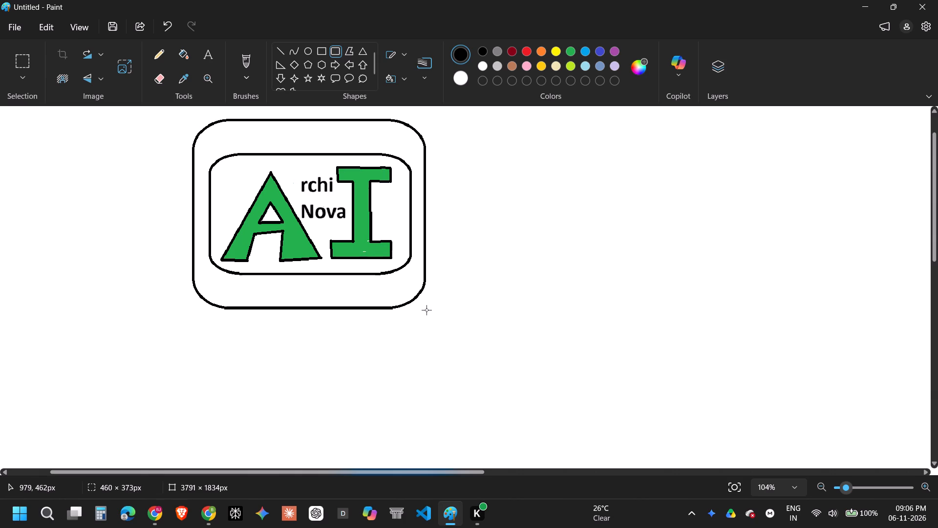
{"action": "left_click_drag", "start_coordinate": [426, 310], "coordinate": [429, 308]}
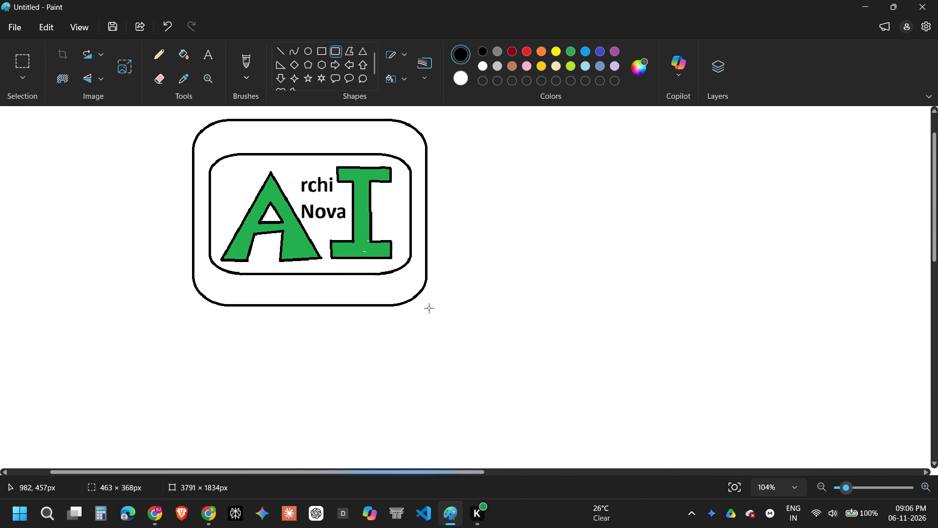
{"action": "left_click_drag", "start_coordinate": [429, 308], "coordinate": [430, 345]}
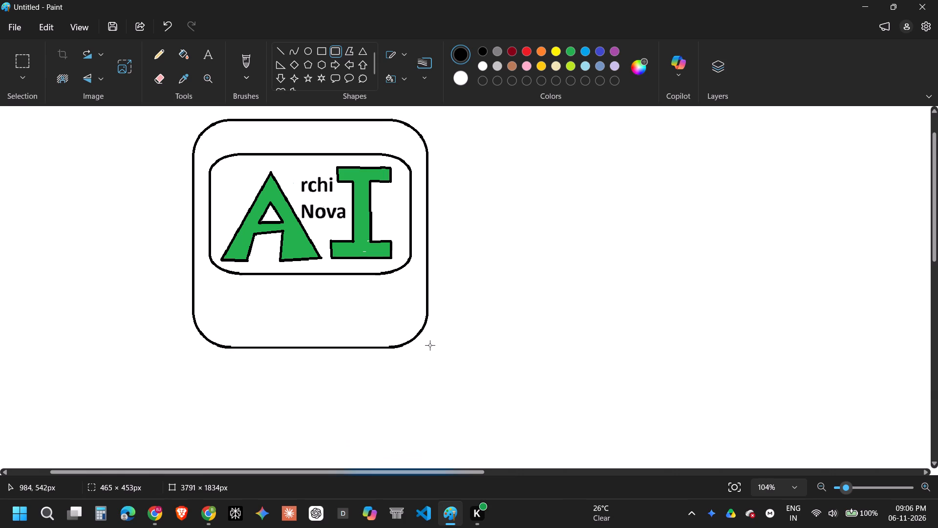
{"action": "left_click_drag", "start_coordinate": [430, 345], "coordinate": [430, 336]}
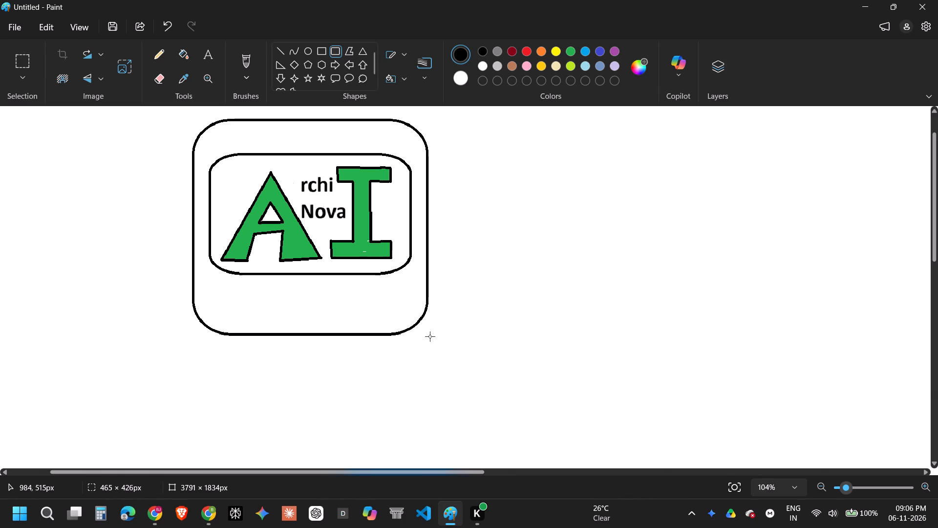
{"action": "left_click_drag", "start_coordinate": [430, 336], "coordinate": [430, 337]}
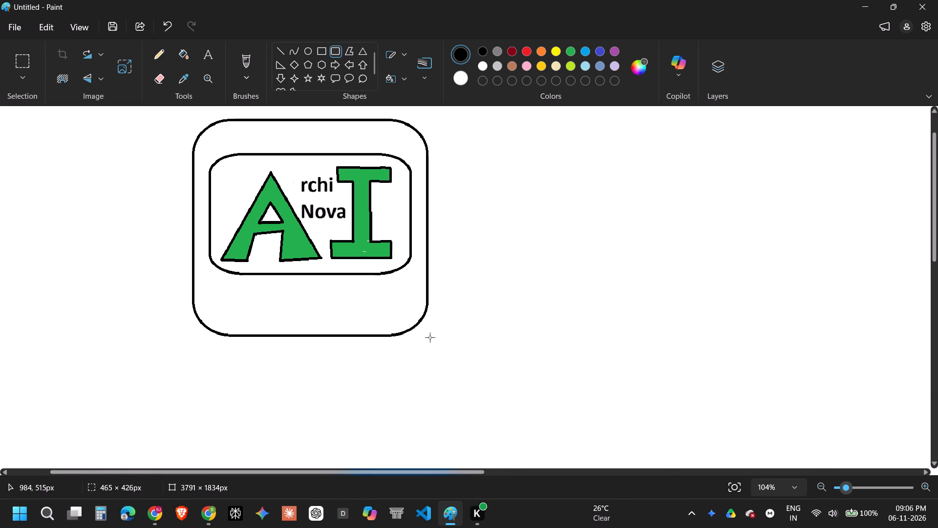
{"action": "left_click_drag", "start_coordinate": [430, 337], "coordinate": [433, 335]}
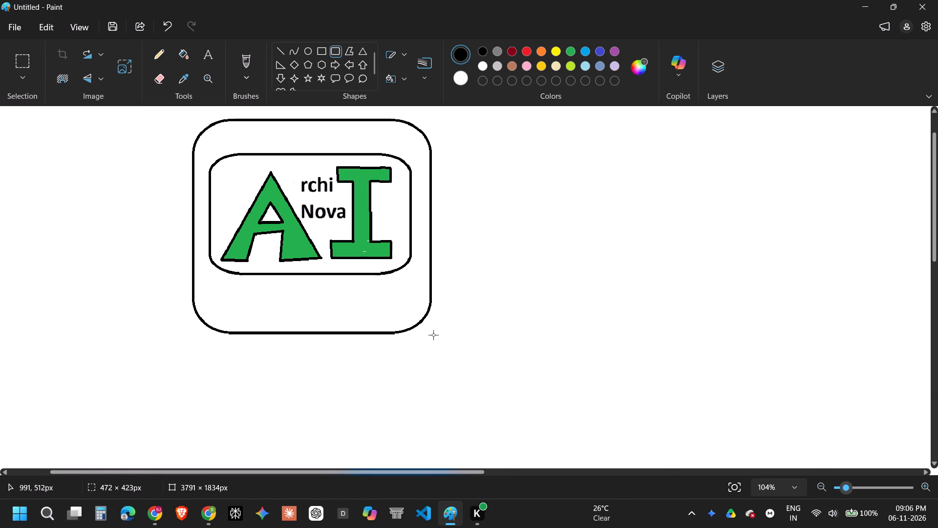
{"action": "left_click_drag", "start_coordinate": [433, 335], "coordinate": [433, 328]}
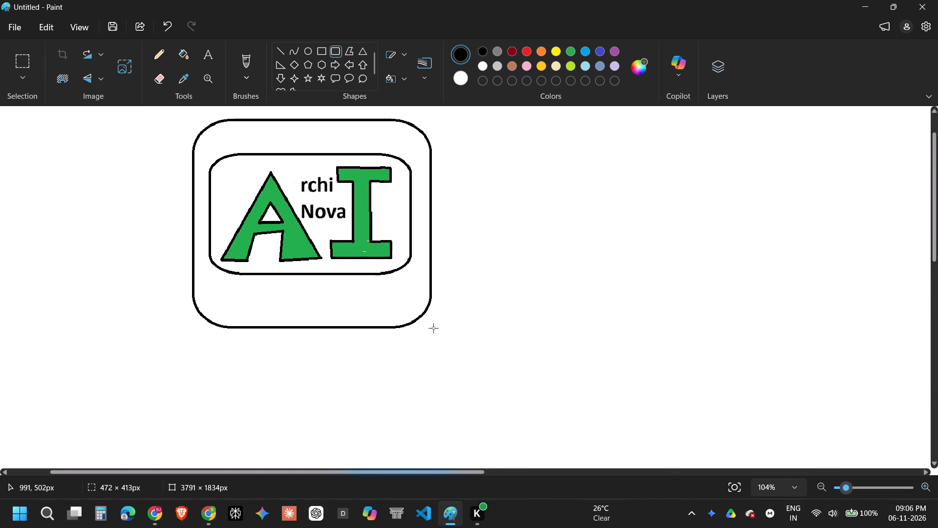
{"action": "left_click_drag", "start_coordinate": [433, 328], "coordinate": [433, 328]}
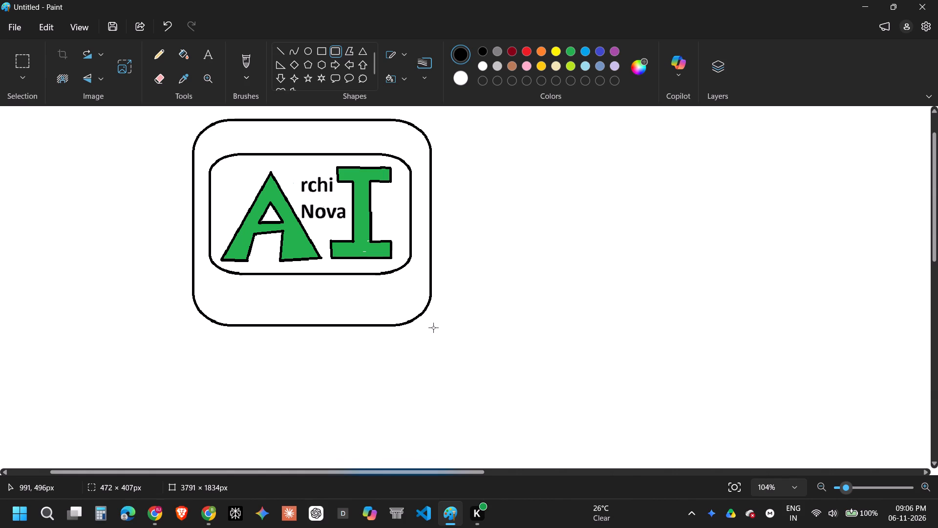
{"action": "left_click_drag", "start_coordinate": [433, 328], "coordinate": [433, 329]}
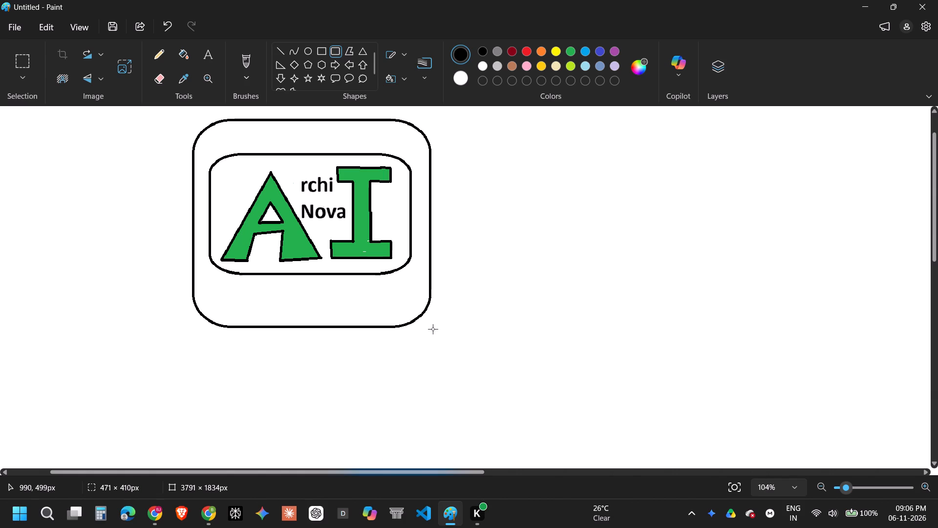
{"action": "left_click_drag", "start_coordinate": [433, 329], "coordinate": [433, 330]}
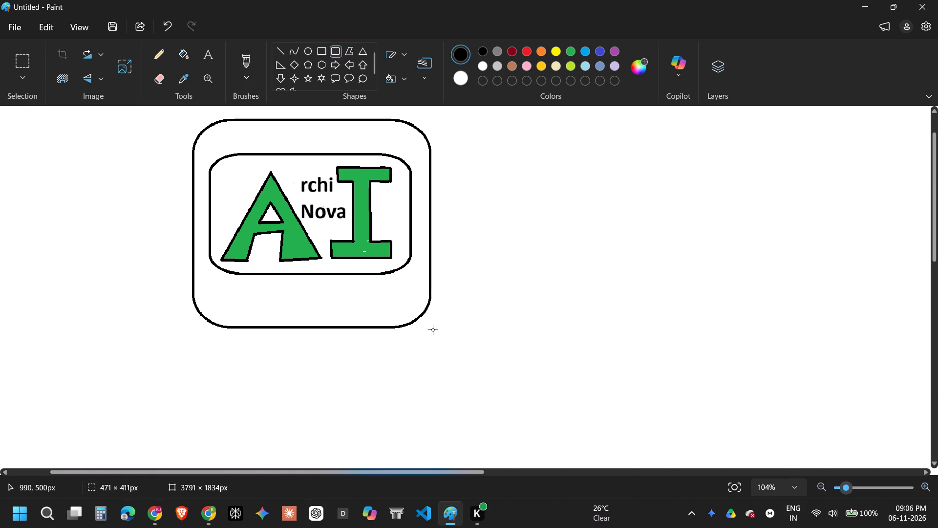
{"action": "left_click_drag", "start_coordinate": [433, 330], "coordinate": [433, 332]}
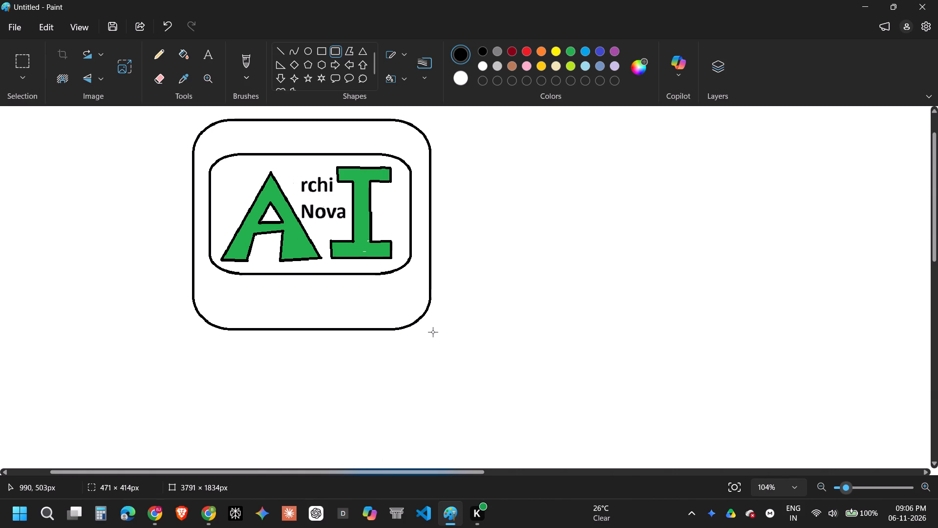
{"action": "left_click_drag", "start_coordinate": [433, 332], "coordinate": [433, 332]}
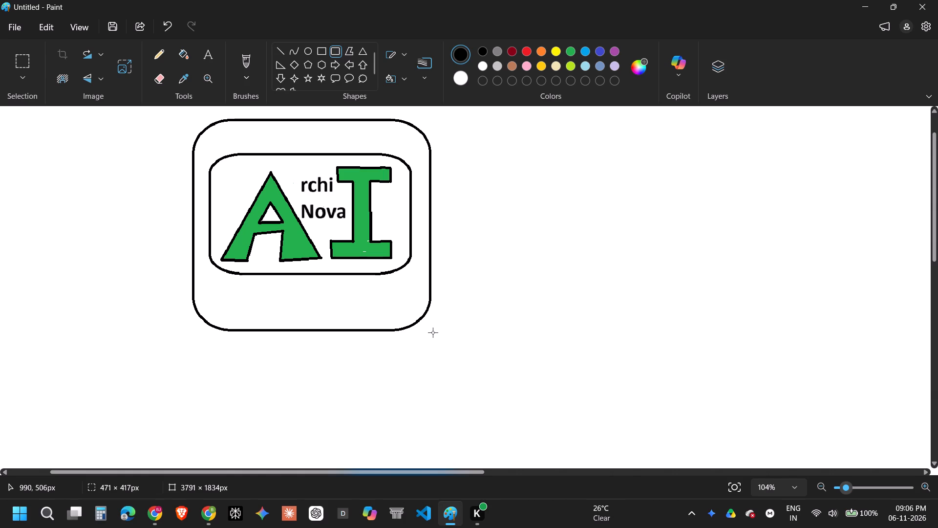
{"action": "left_click_drag", "start_coordinate": [433, 332], "coordinate": [432, 333]}
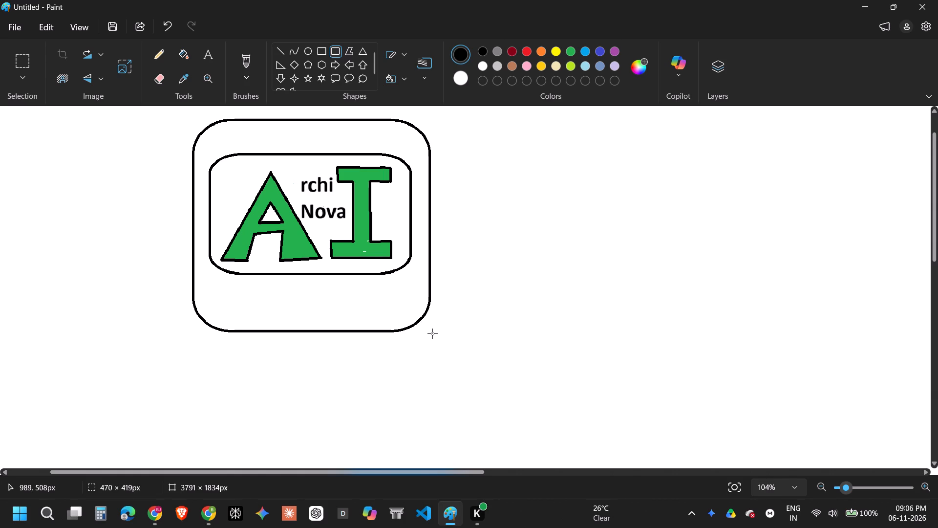
{"action": "left_click_drag", "start_coordinate": [432, 333], "coordinate": [432, 335]}
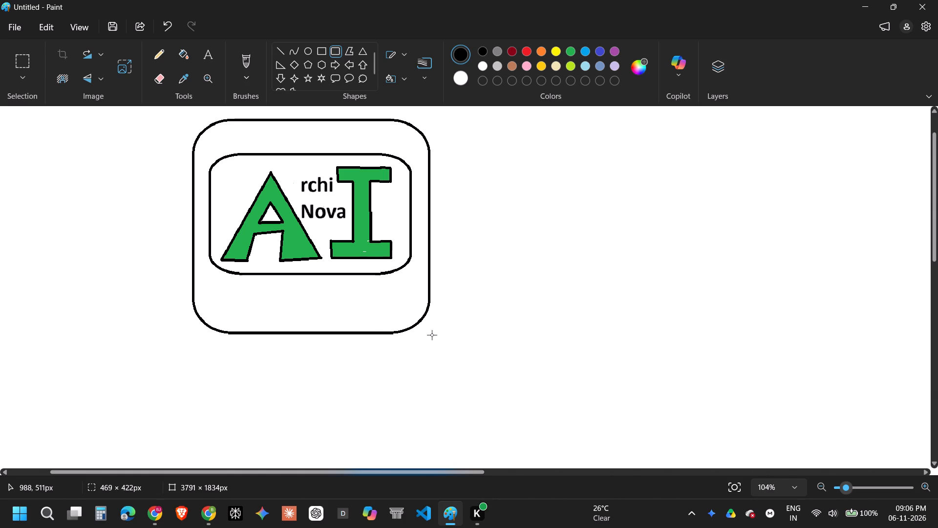
{"action": "left_click_drag", "start_coordinate": [432, 335], "coordinate": [432, 337]}
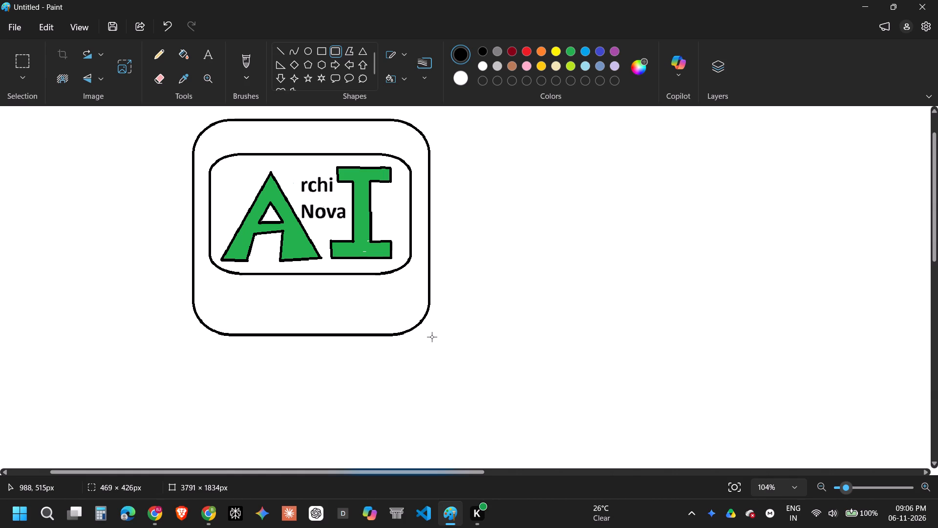
{"action": "left_click_drag", "start_coordinate": [432, 337], "coordinate": [433, 332]}
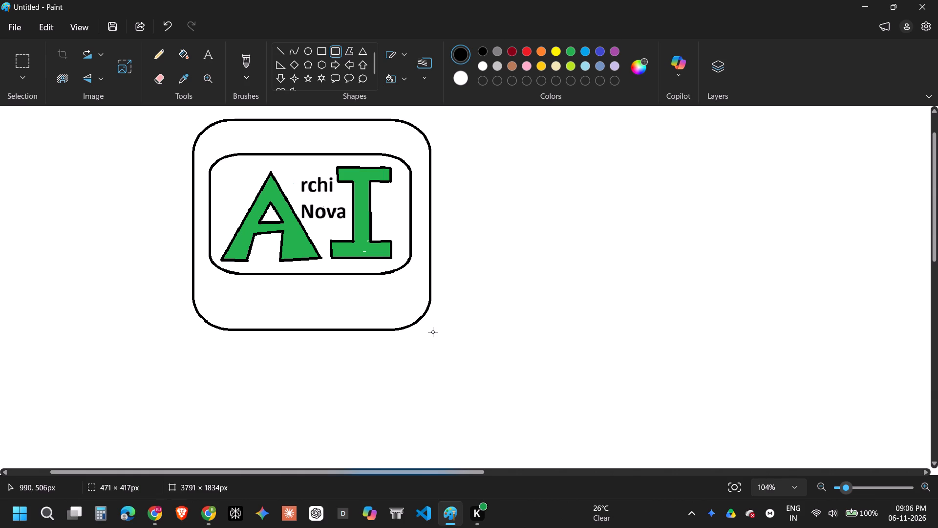
{"action": "left_click_drag", "start_coordinate": [433, 332], "coordinate": [432, 332]}
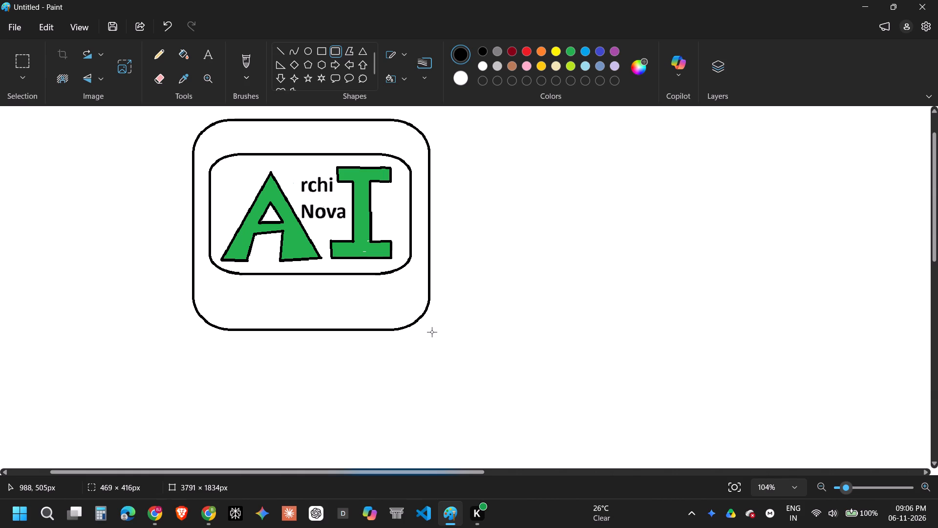
{"action": "left_click_drag", "start_coordinate": [432, 332], "coordinate": [430, 332]}
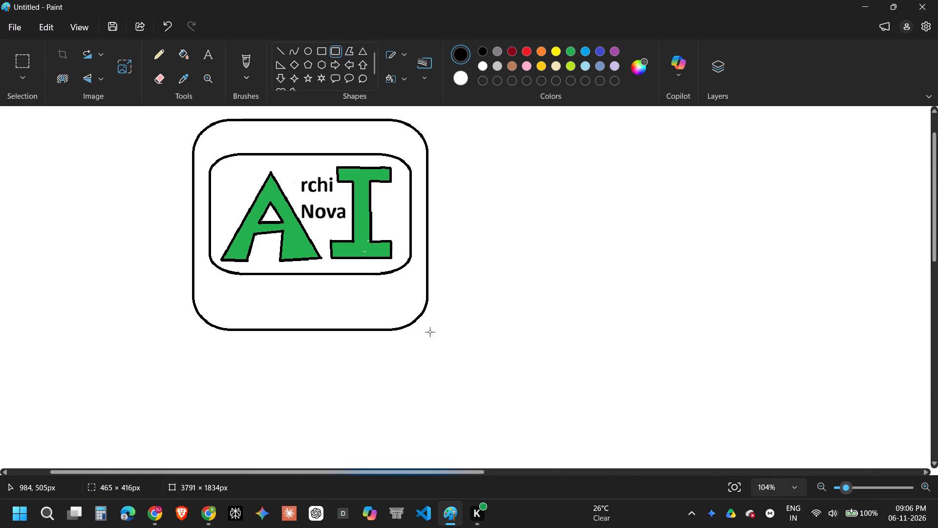
{"action": "left_click_drag", "start_coordinate": [430, 332], "coordinate": [429, 331]}
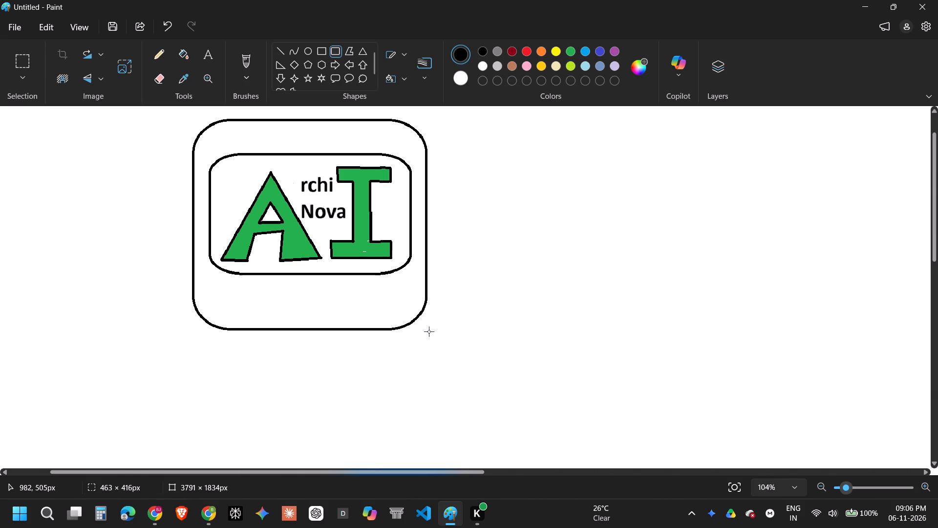
{"action": "left_click_drag", "start_coordinate": [429, 331], "coordinate": [428, 331]}
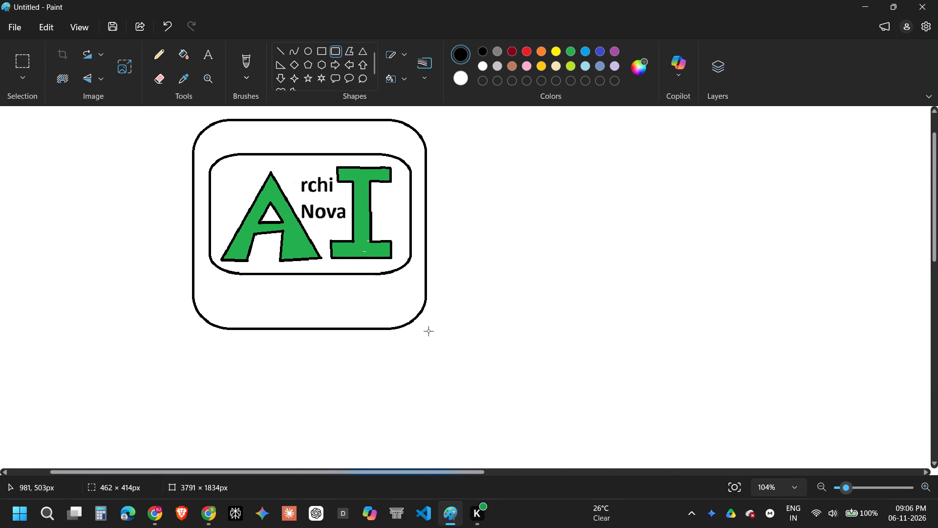
{"action": "left_click_drag", "start_coordinate": [428, 331], "coordinate": [422, 331]}
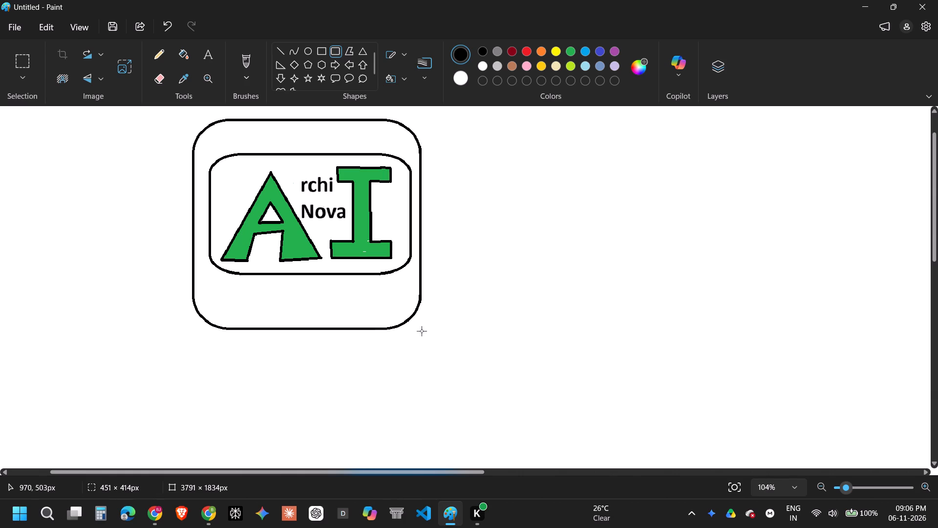
{"action": "left_click_drag", "start_coordinate": [422, 331], "coordinate": [416, 331]}
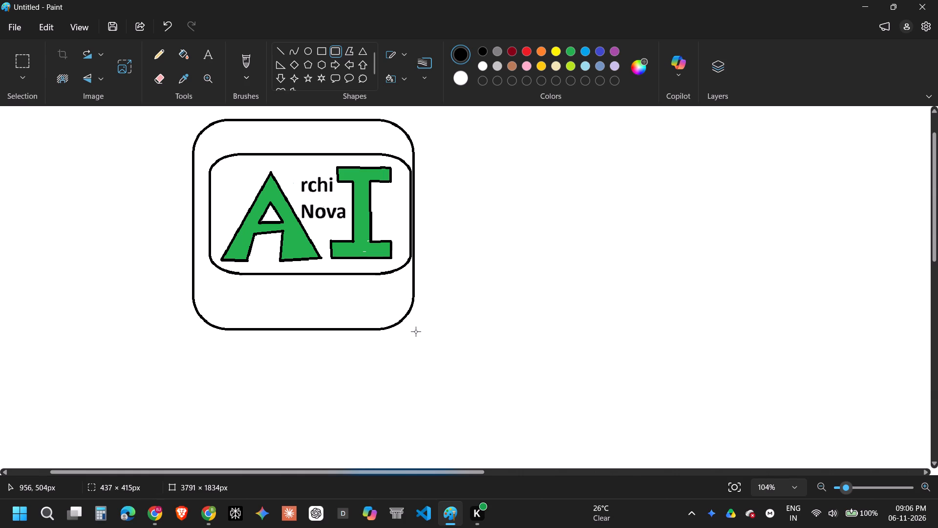
{"action": "left_click_drag", "start_coordinate": [416, 331], "coordinate": [417, 329]}
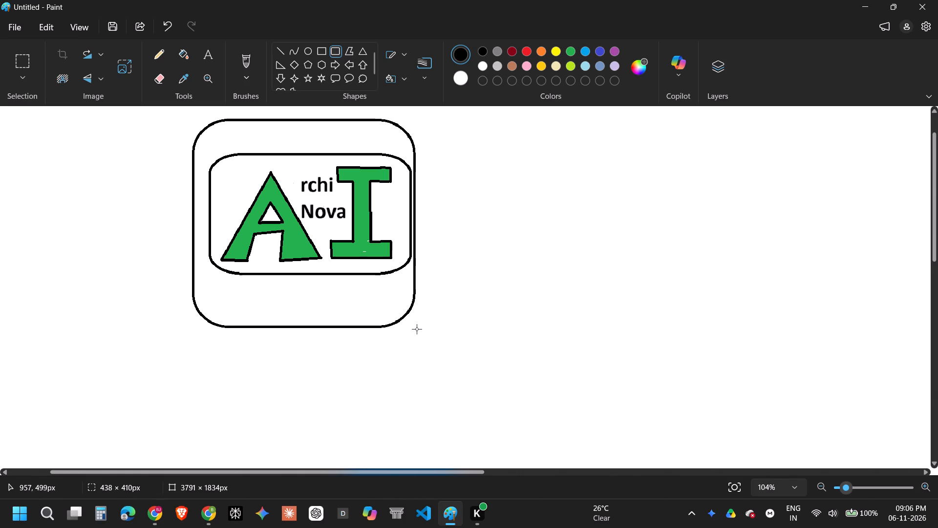
{"action": "left_click_drag", "start_coordinate": [417, 329], "coordinate": [435, 328]}
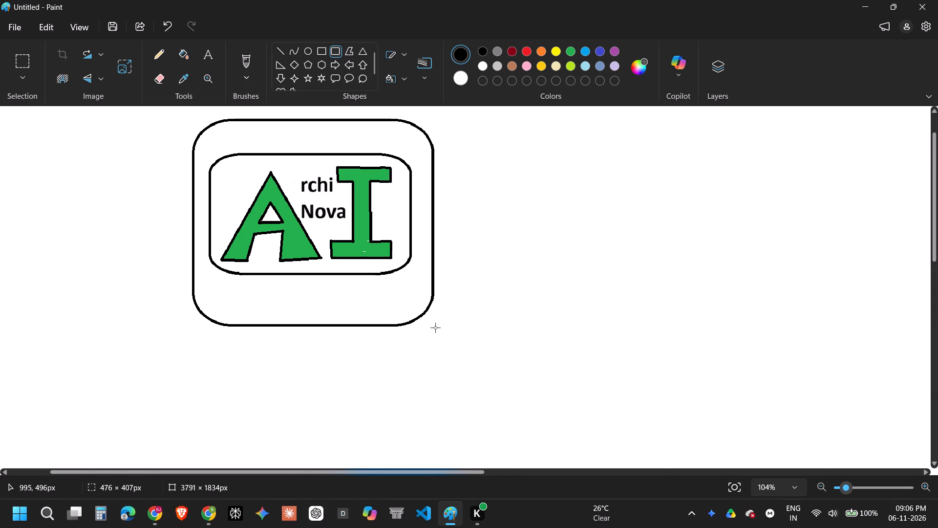
{"action": "left_click_drag", "start_coordinate": [435, 328], "coordinate": [433, 328]}
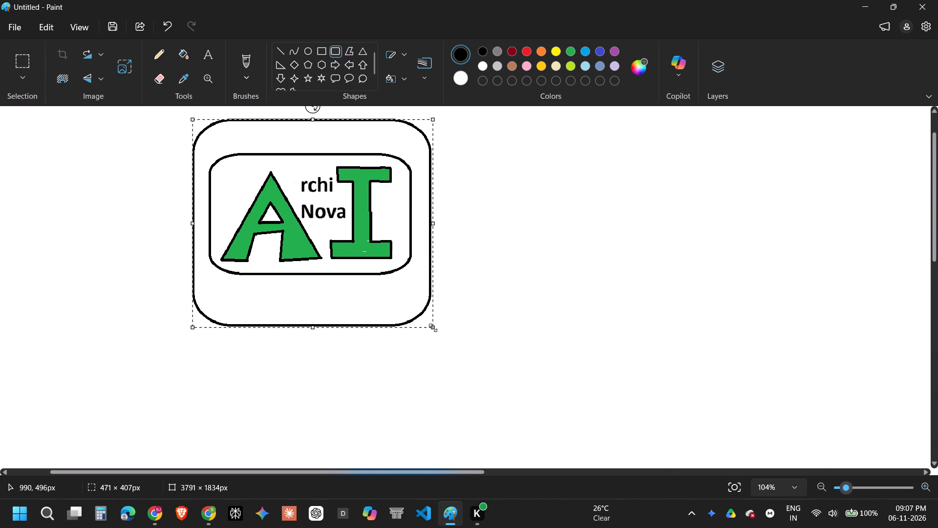
{"action": "left_click", "coordinate": [435, 327]}
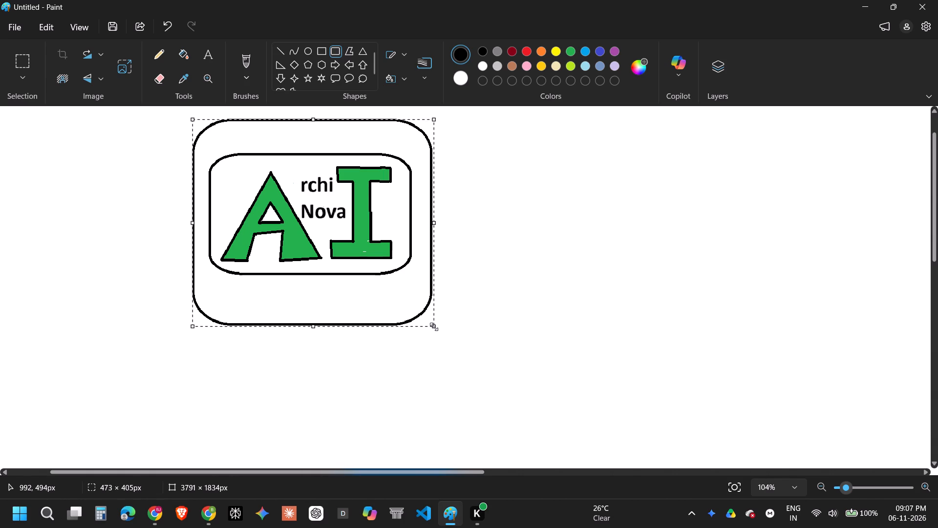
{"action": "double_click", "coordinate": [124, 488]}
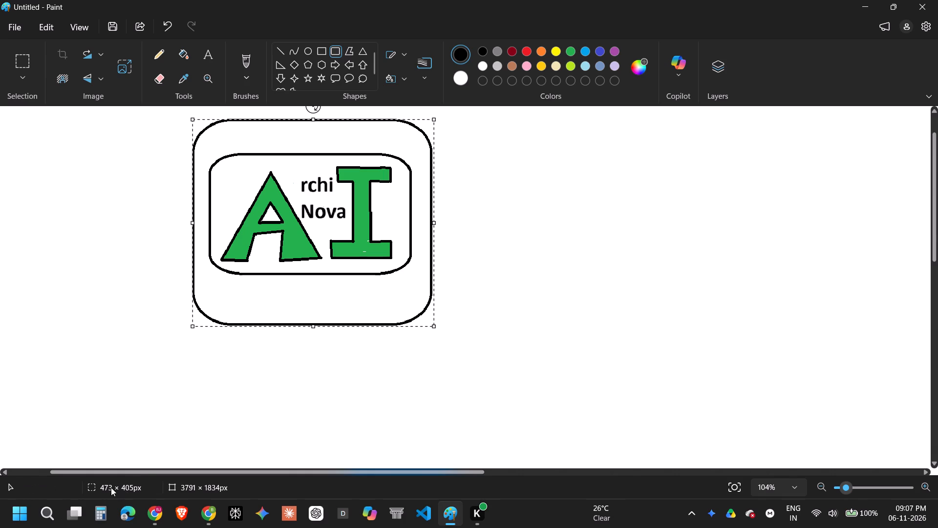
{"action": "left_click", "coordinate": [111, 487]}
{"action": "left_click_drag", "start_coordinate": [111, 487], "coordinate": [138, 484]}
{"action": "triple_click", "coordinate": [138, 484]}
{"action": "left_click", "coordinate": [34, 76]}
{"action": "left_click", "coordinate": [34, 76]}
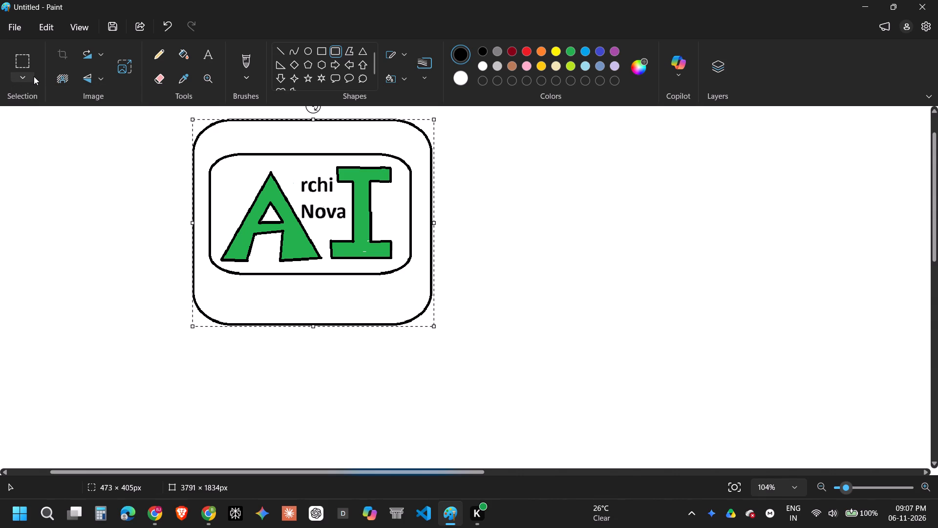
Resize the outer rounded frame to about 399 × 399 px and move it so its sides line up with the inner frame's sides.
{"action": "left_click", "coordinate": [433, 327]}
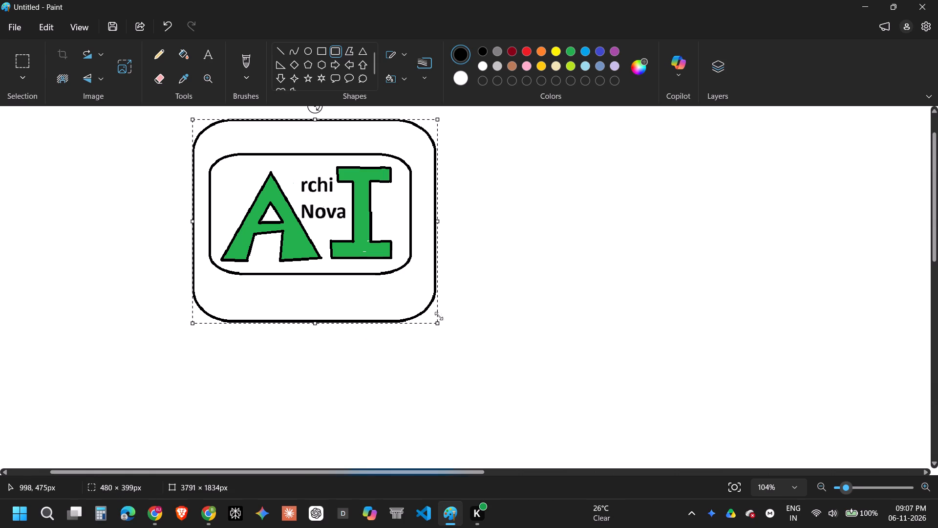
{"action": "left_click_drag", "start_coordinate": [439, 221], "coordinate": [437, 221]}
{"action": "left_click_drag", "start_coordinate": [437, 221], "coordinate": [420, 223]}
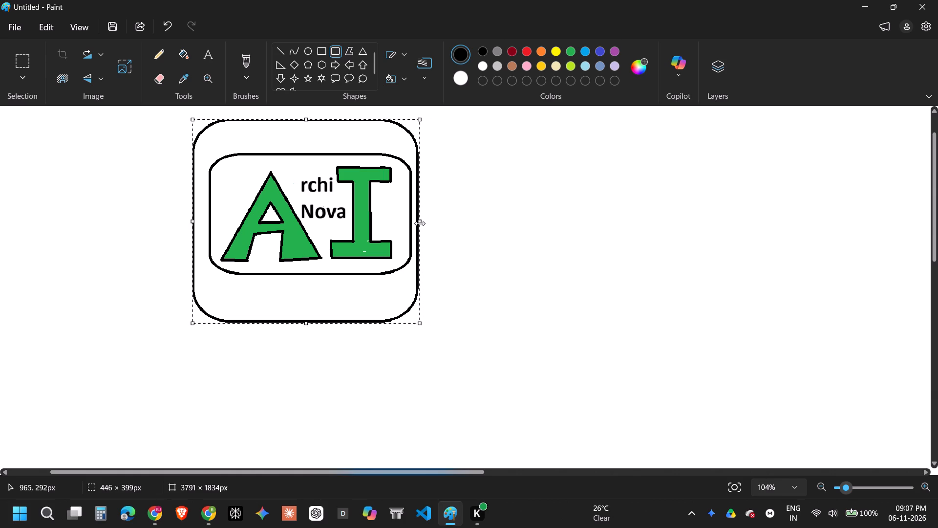
{"action": "left_click_drag", "start_coordinate": [420, 223], "coordinate": [388, 229]}
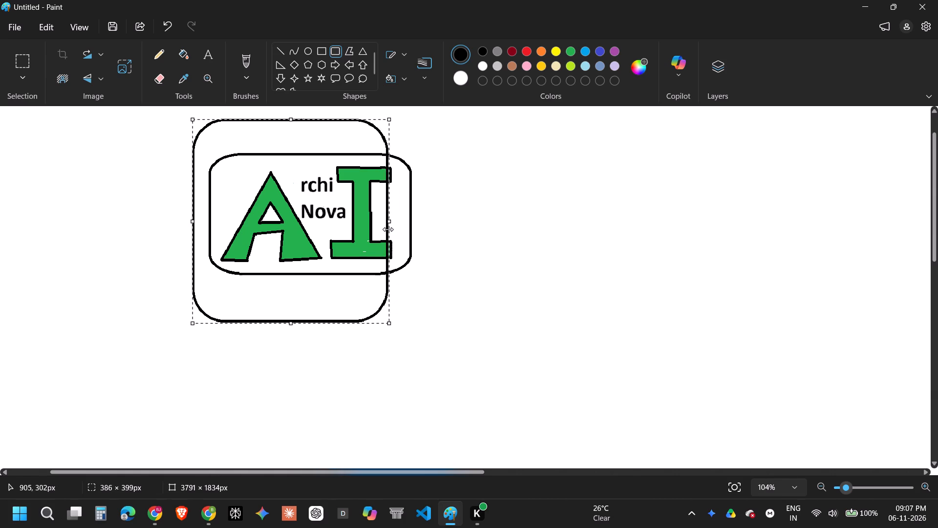
{"action": "left_click_drag", "start_coordinate": [388, 229], "coordinate": [386, 230]}
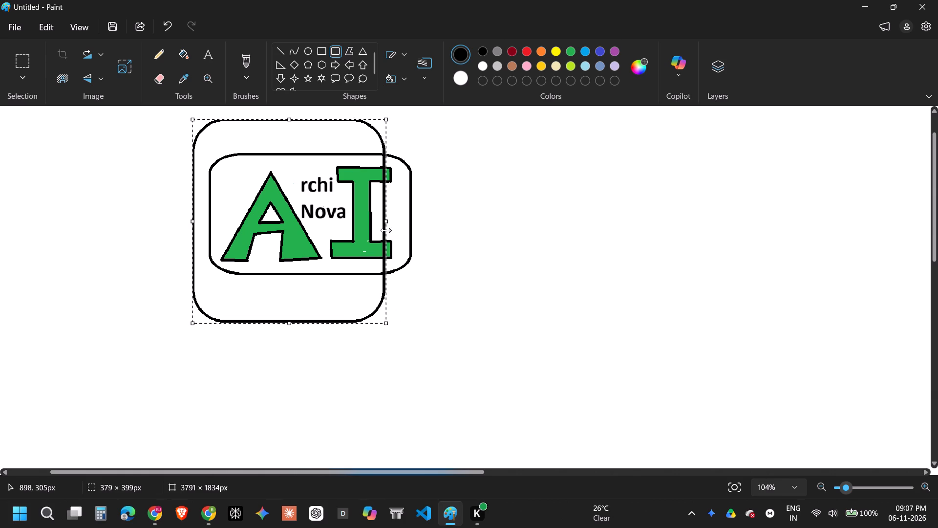
{"action": "left_click_drag", "start_coordinate": [386, 230], "coordinate": [390, 230]}
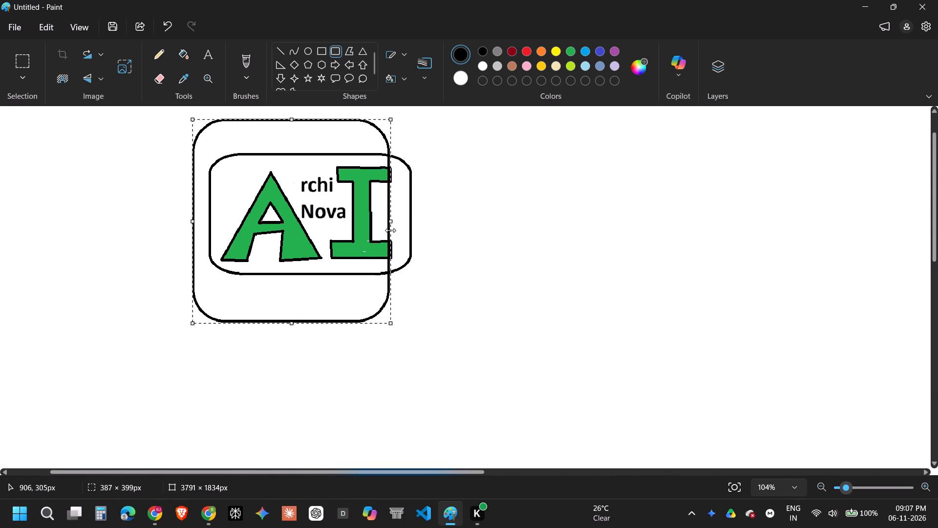
{"action": "left_click_drag", "start_coordinate": [390, 230], "coordinate": [394, 230]}
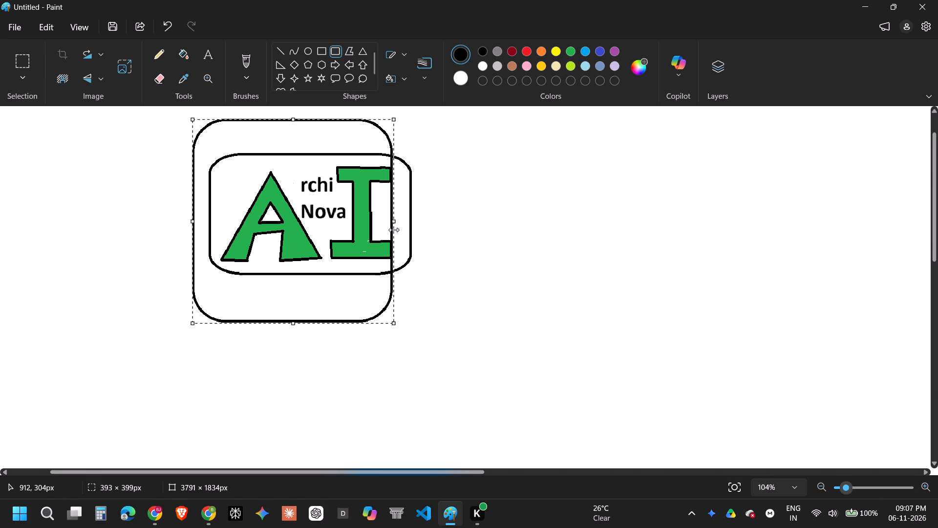
{"action": "left_click_drag", "start_coordinate": [394, 230], "coordinate": [396, 230]}
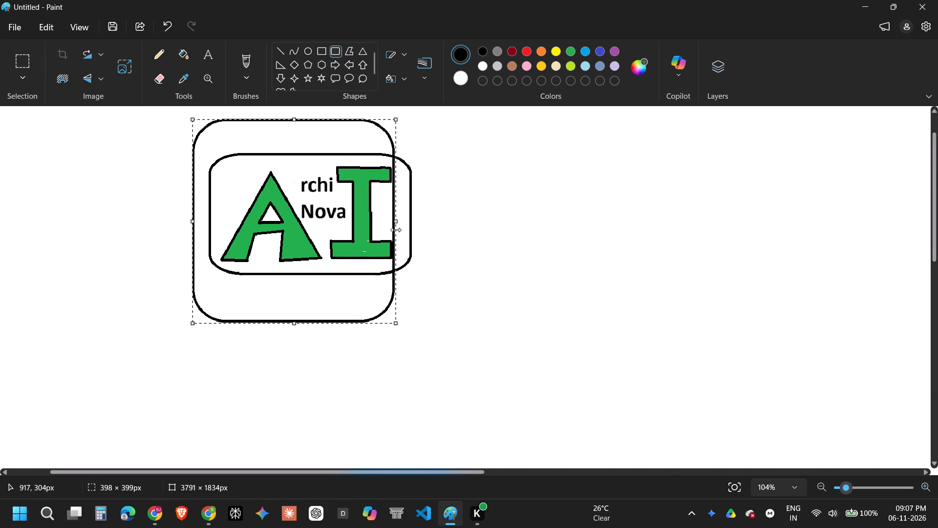
{"action": "left_click_drag", "start_coordinate": [396, 230], "coordinate": [397, 230]}
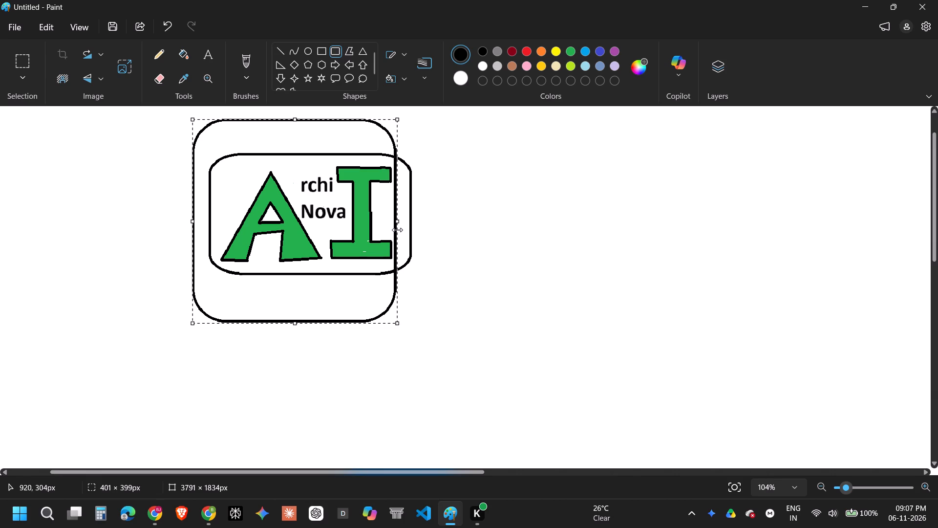
{"action": "left_click_drag", "start_coordinate": [397, 230], "coordinate": [396, 230]}
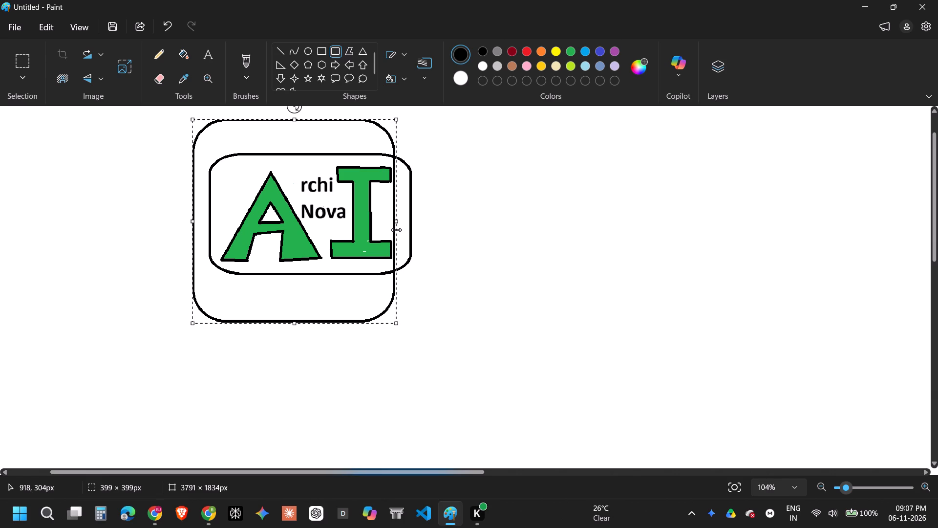
{"action": "left_click_drag", "start_coordinate": [314, 123], "coordinate": [330, 114]}
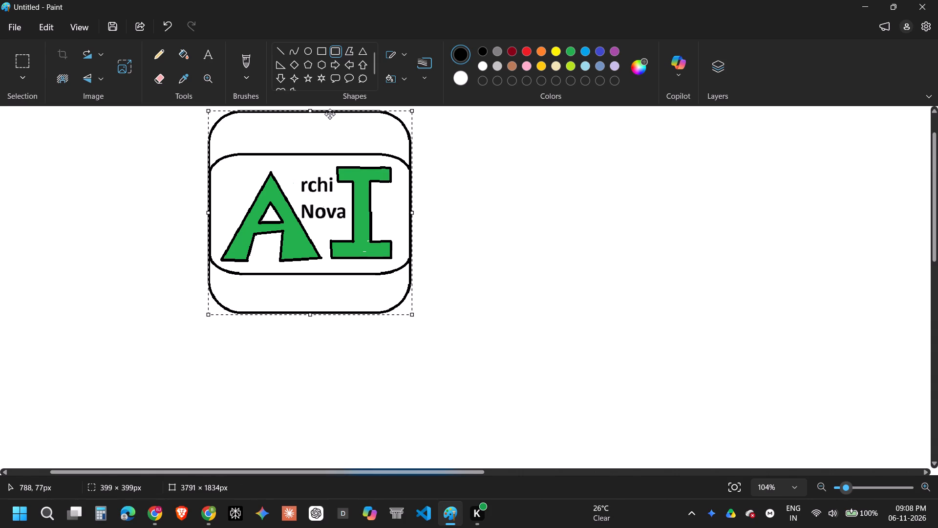
{"action": "left_click_drag", "start_coordinate": [330, 114], "coordinate": [330, 114]}
Enlarge the outer rounded frame to about 420 × 420 px, extending its right and bottom edges.
{"action": "left_click_drag", "start_coordinate": [413, 212], "coordinate": [420, 213]}
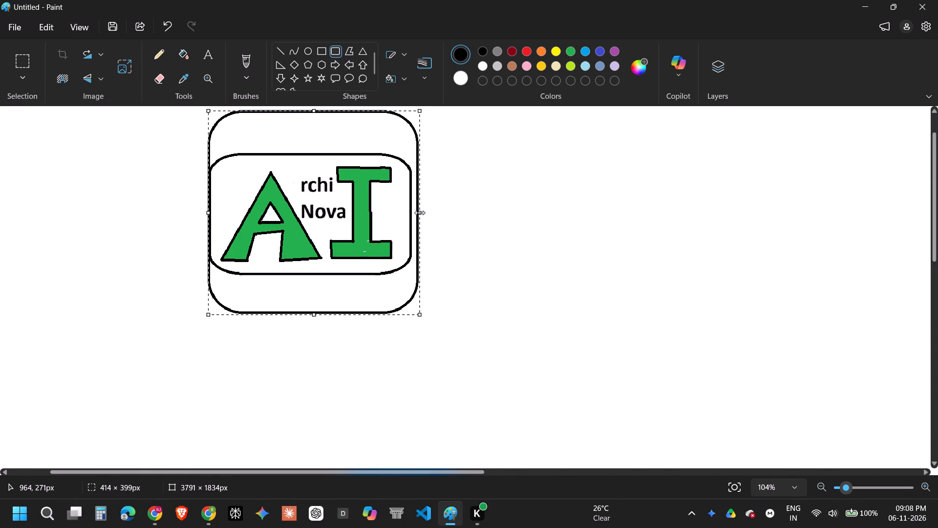
{"action": "left_click_drag", "start_coordinate": [420, 213], "coordinate": [422, 213]}
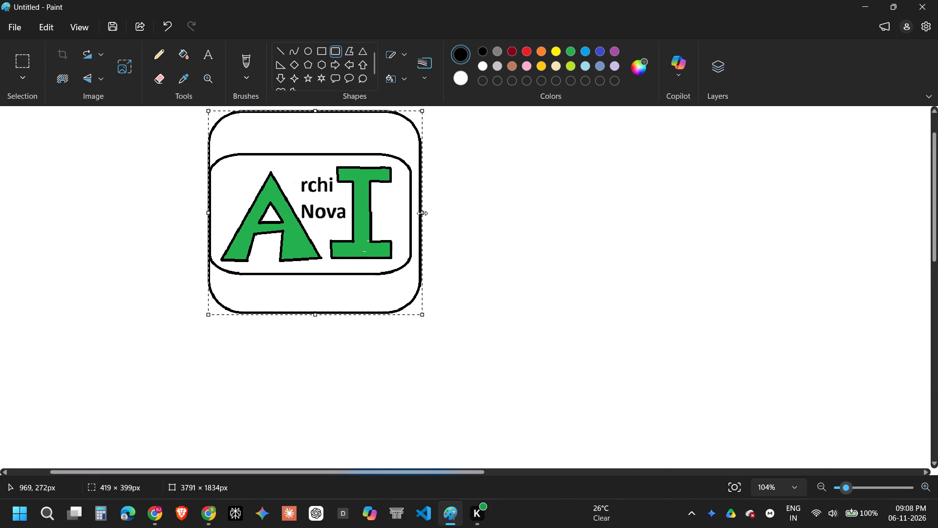
{"action": "left_click_drag", "start_coordinate": [422, 213], "coordinate": [422, 214]}
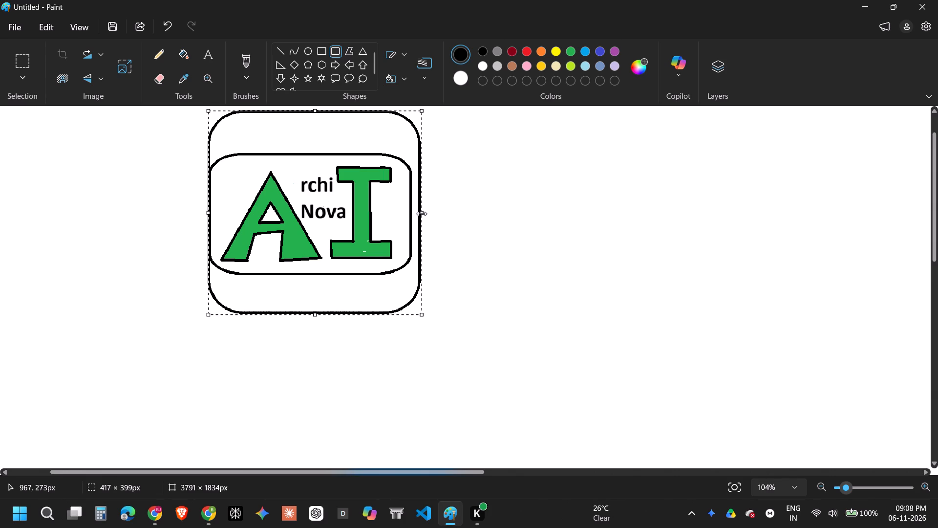
{"action": "left_click_drag", "start_coordinate": [422, 214], "coordinate": [423, 214]}
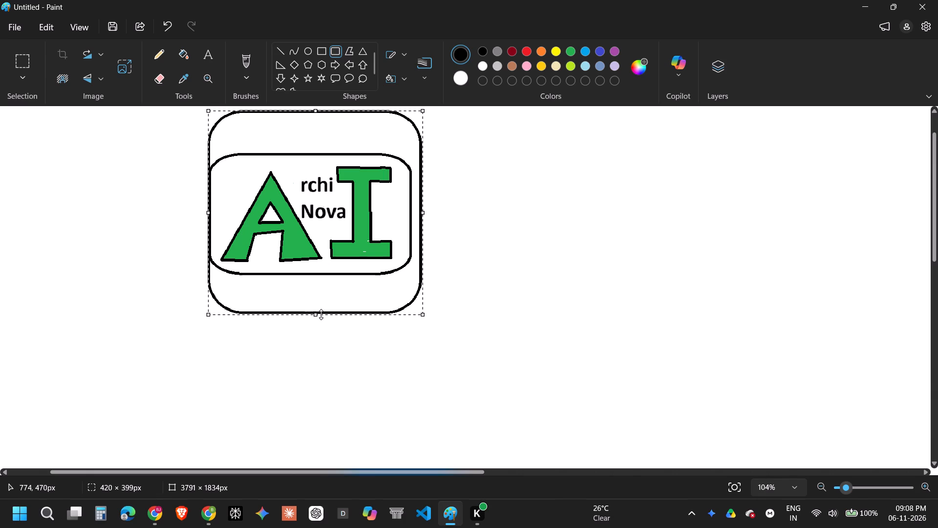
{"action": "left_click_drag", "start_coordinate": [317, 314], "coordinate": [317, 315]}
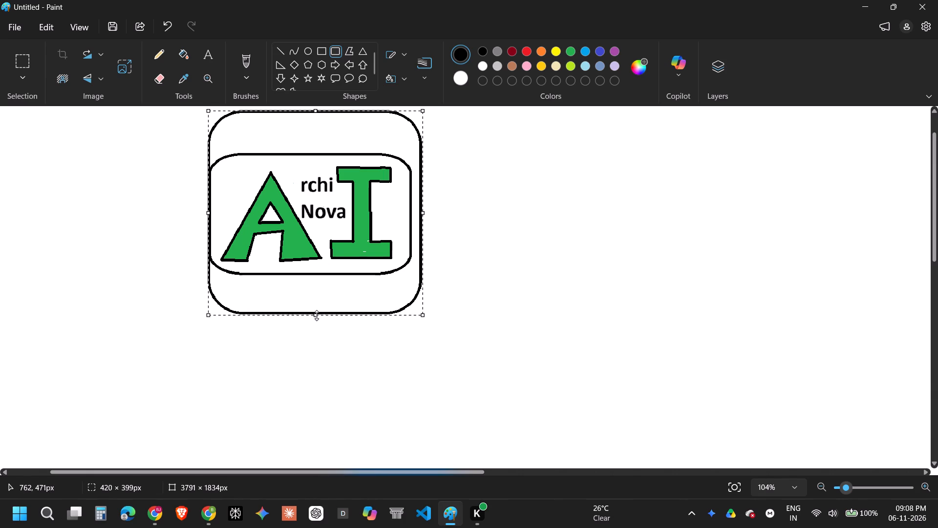
{"action": "left_click_drag", "start_coordinate": [317, 315], "coordinate": [317, 320]}
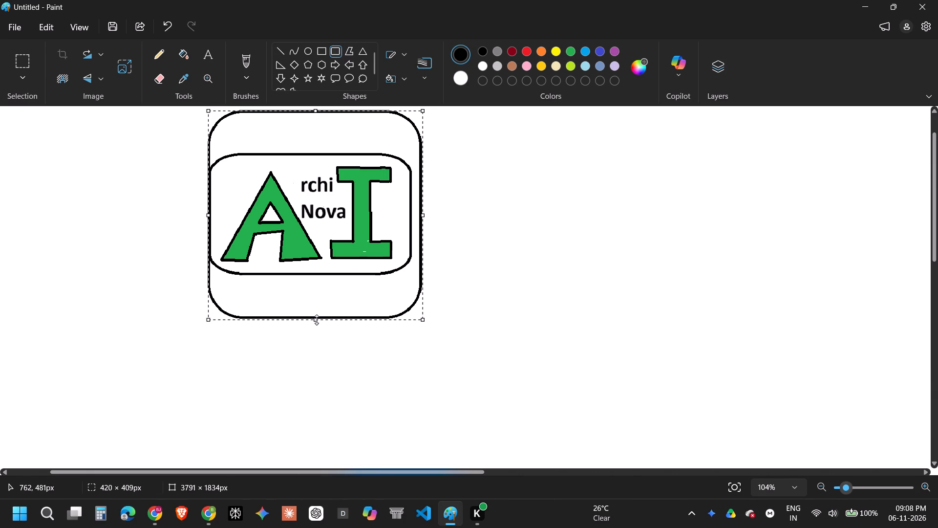
{"action": "left_click_drag", "start_coordinate": [317, 320], "coordinate": [317, 323]}
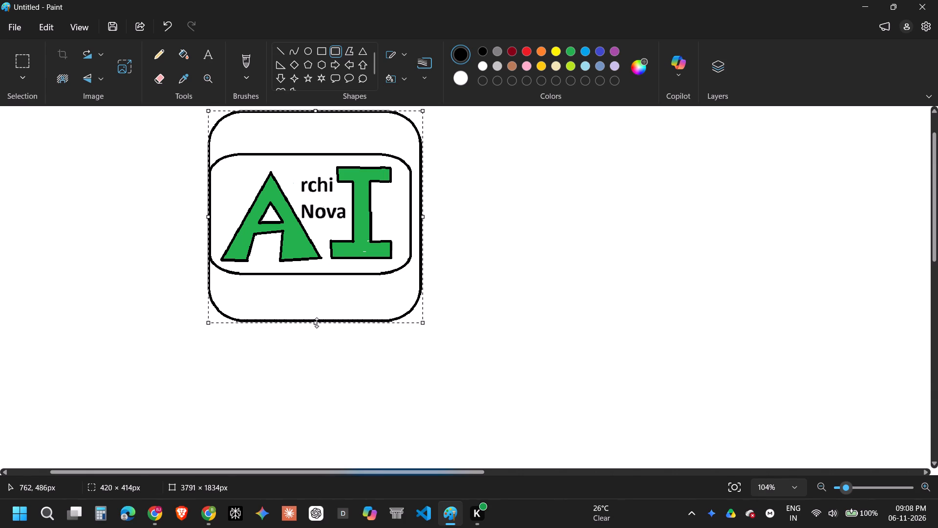
{"action": "left_click_drag", "start_coordinate": [317, 323], "coordinate": [317, 324]}
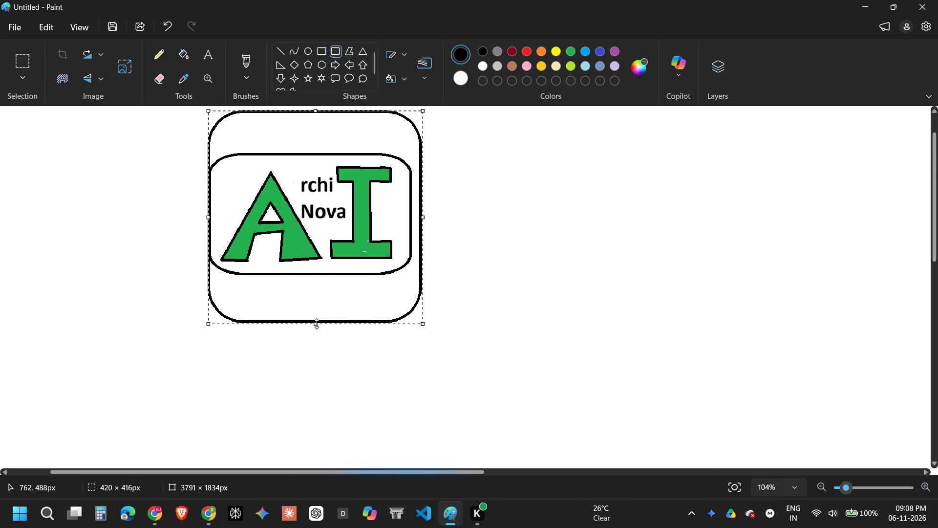
{"action": "left_click_drag", "start_coordinate": [317, 324], "coordinate": [317, 325]}
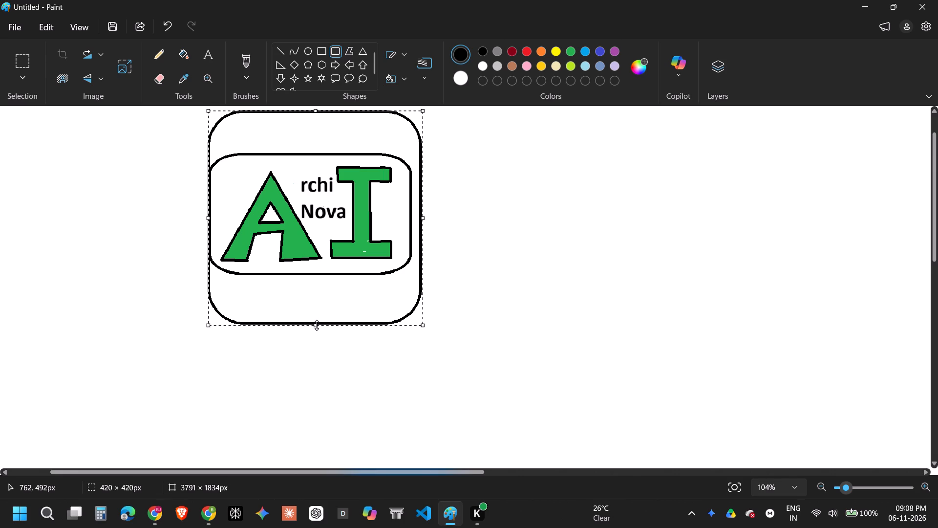
Centre the outer rounded frame around the inner logo frame and commit it to the canvas with a black outline.
{"action": "left_click", "coordinate": [328, 113]}
{"action": "left_click_drag", "start_coordinate": [328, 113], "coordinate": [325, 113]}
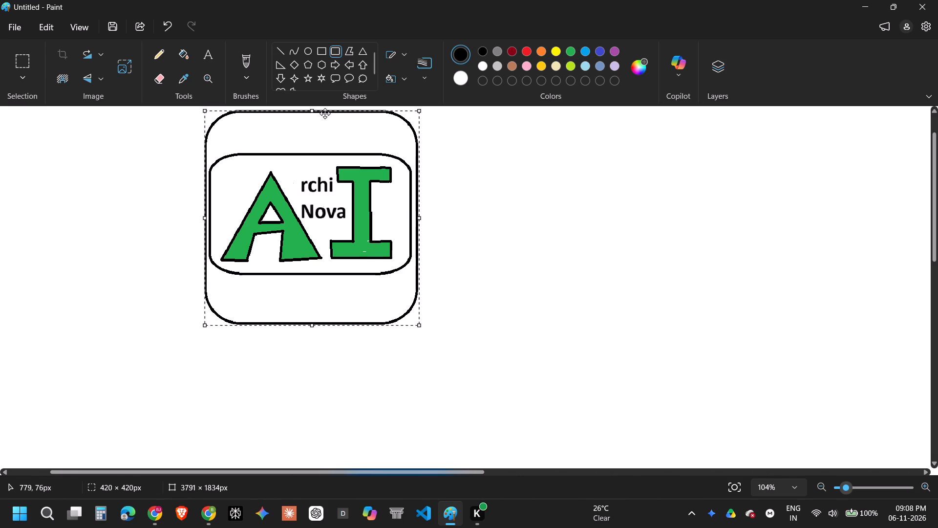
{"action": "left_click_drag", "start_coordinate": [325, 113], "coordinate": [324, 110]}
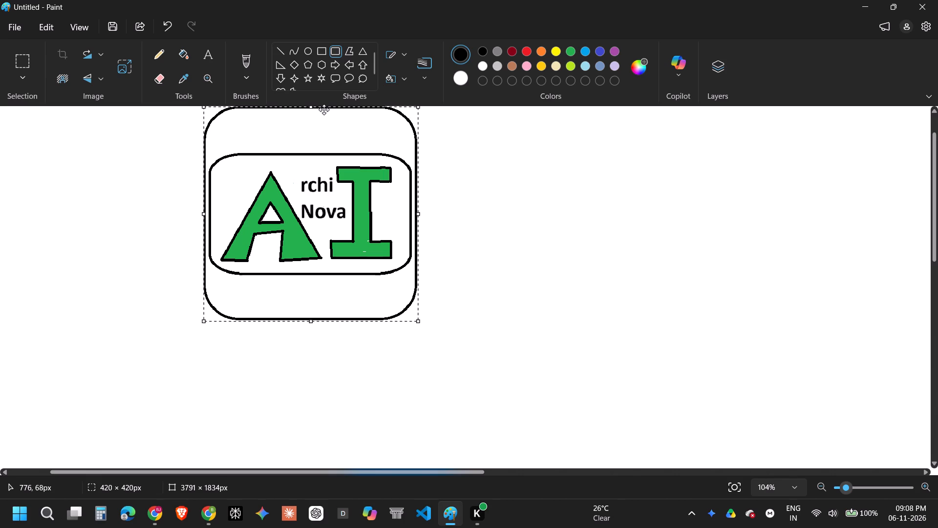
{"action": "left_click_drag", "start_coordinate": [324, 110], "coordinate": [324, 110]}
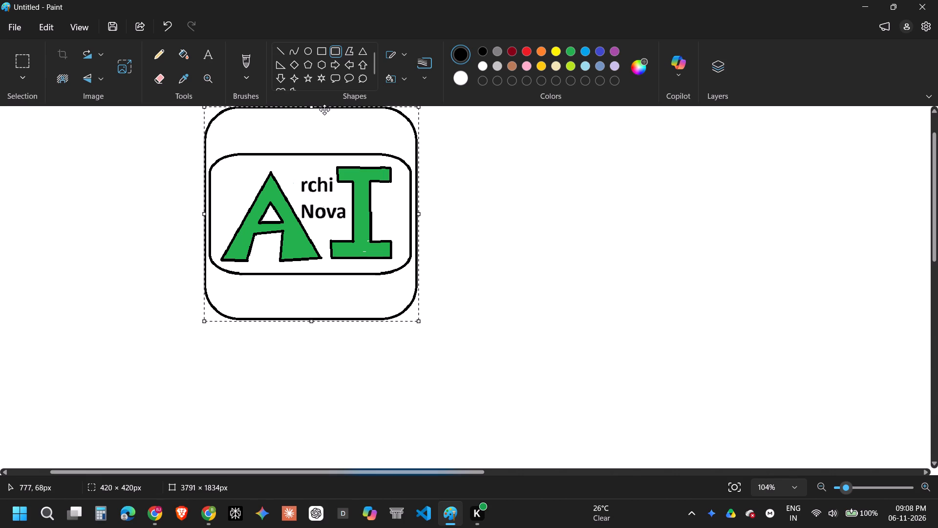
{"action": "left_click_drag", "start_coordinate": [324, 110], "coordinate": [323, 110]}
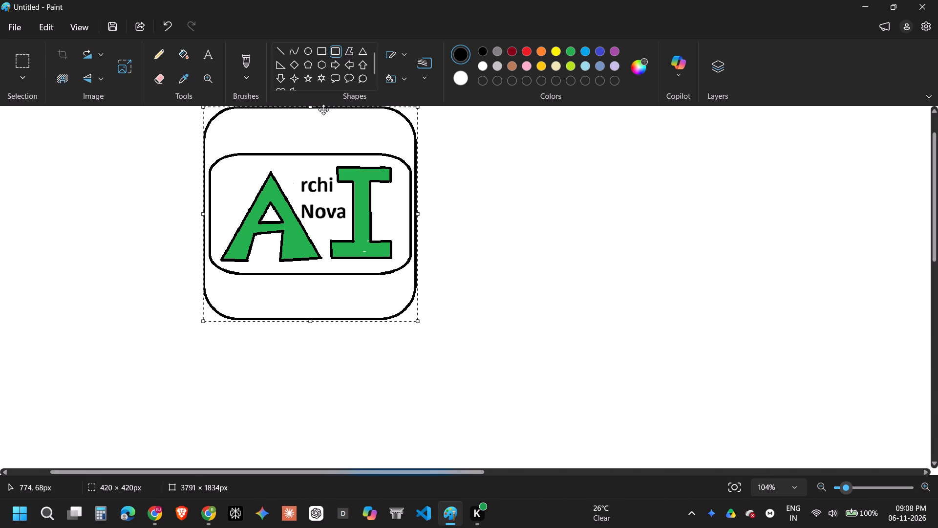
{"action": "left_click_drag", "start_coordinate": [323, 110], "coordinate": [324, 110]}
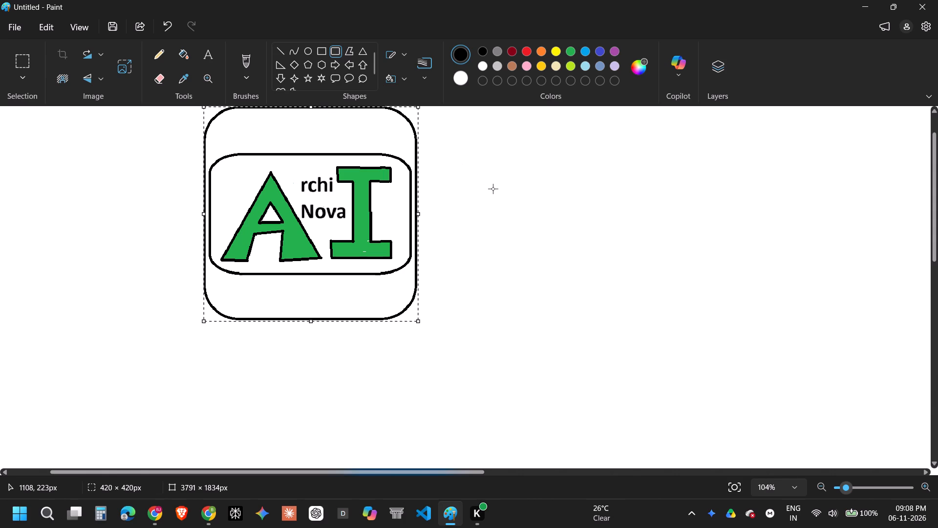
{"action": "scroll", "coordinate": [493, 189], "scroll_direction": "up", "scroll_amount": 1}
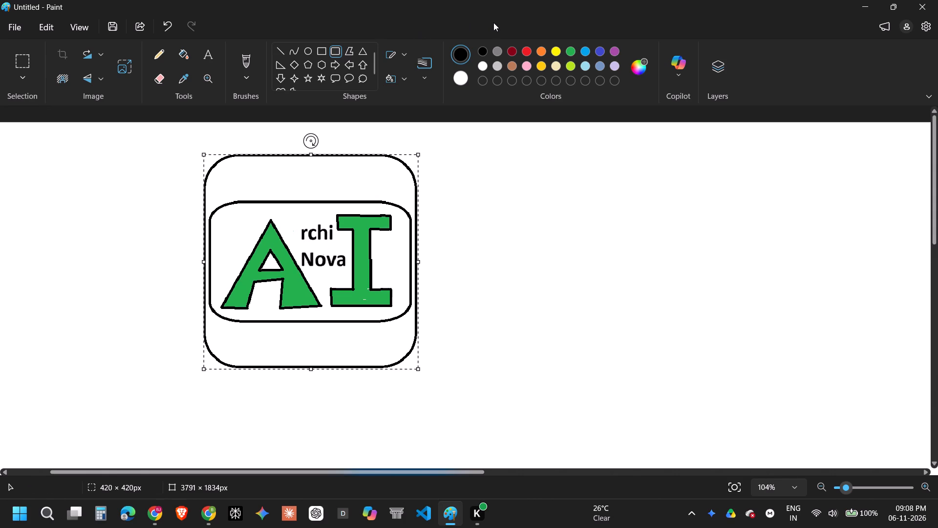
{"action": "left_click", "coordinate": [571, 51]}
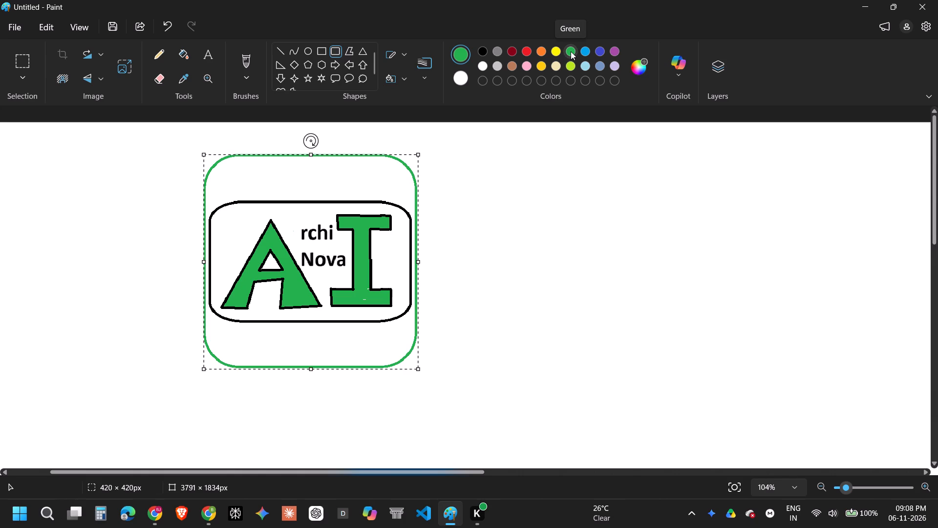
{"action": "left_click", "coordinate": [483, 46]}
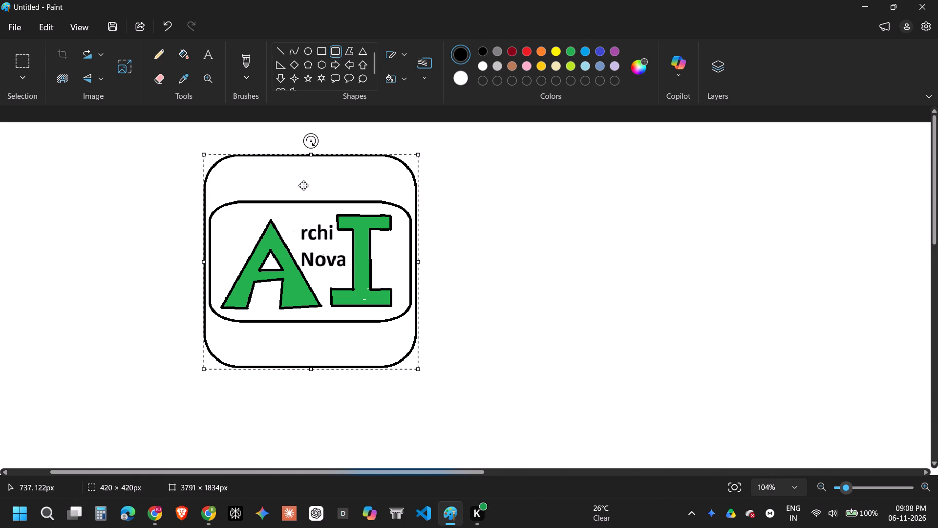
{"action": "left_click", "coordinate": [160, 184]}
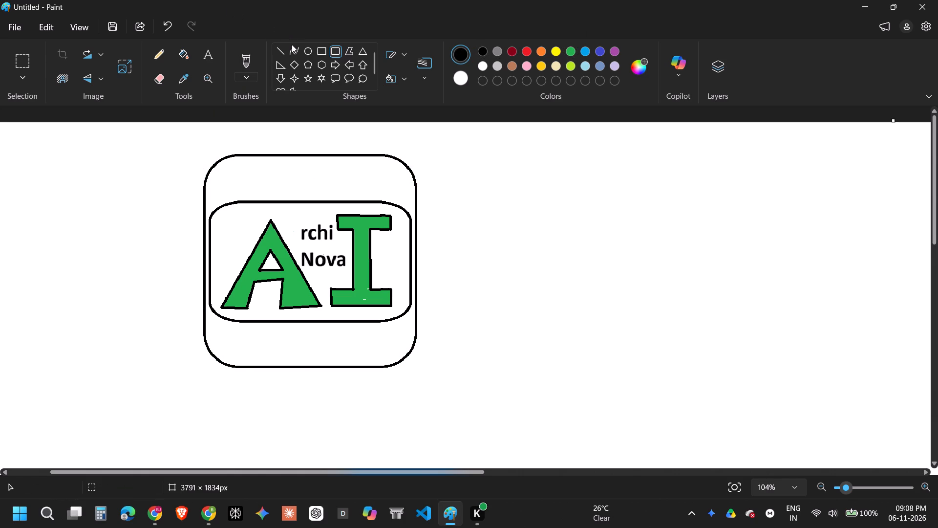
Fill the area between the outer and inner rounded frames with green.
{"action": "left_click", "coordinate": [192, 50]}
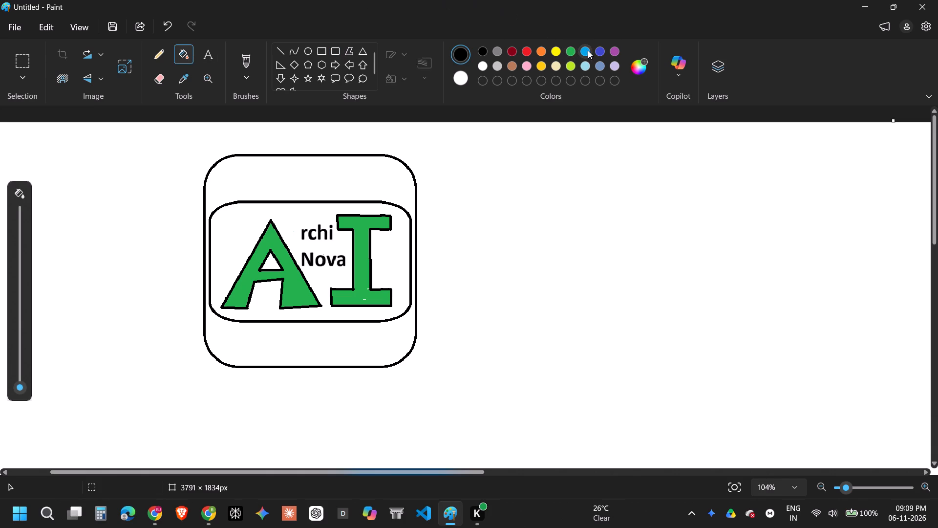
{"action": "left_click", "coordinate": [569, 54]}
{"action": "left_click", "coordinate": [312, 173]}
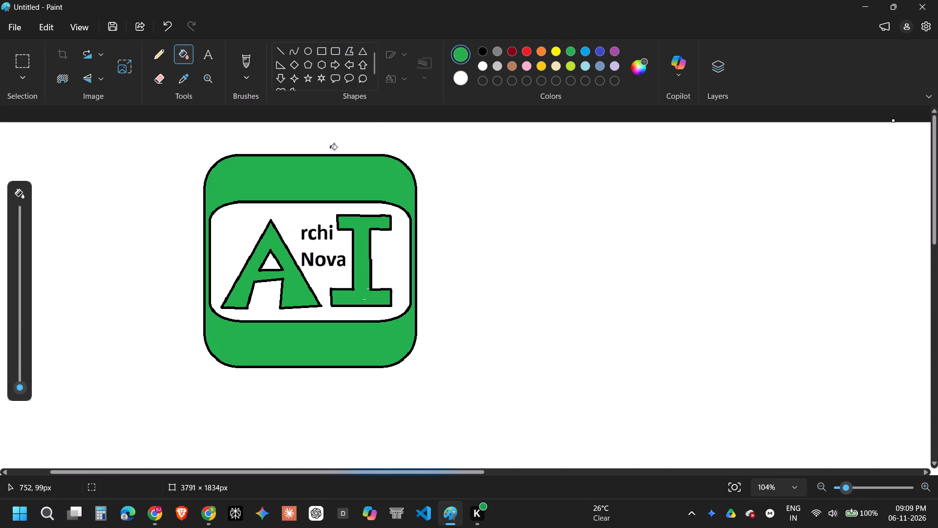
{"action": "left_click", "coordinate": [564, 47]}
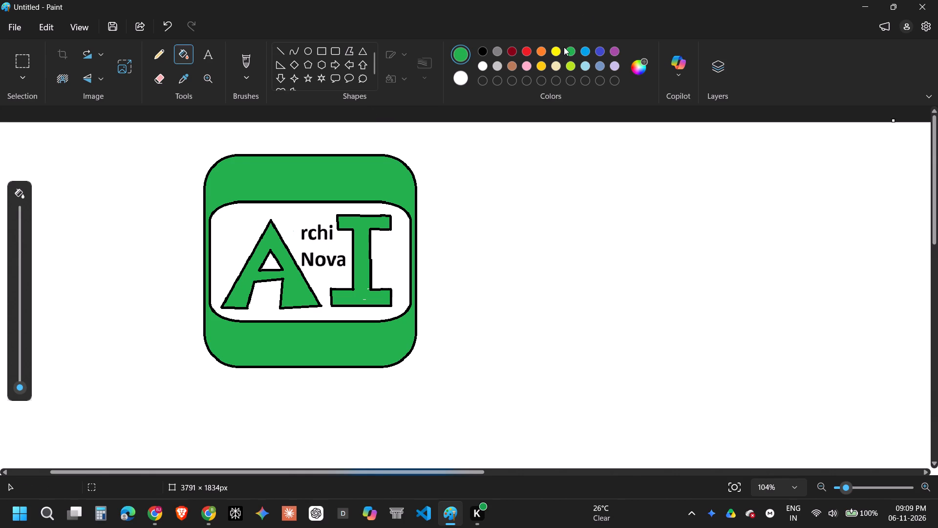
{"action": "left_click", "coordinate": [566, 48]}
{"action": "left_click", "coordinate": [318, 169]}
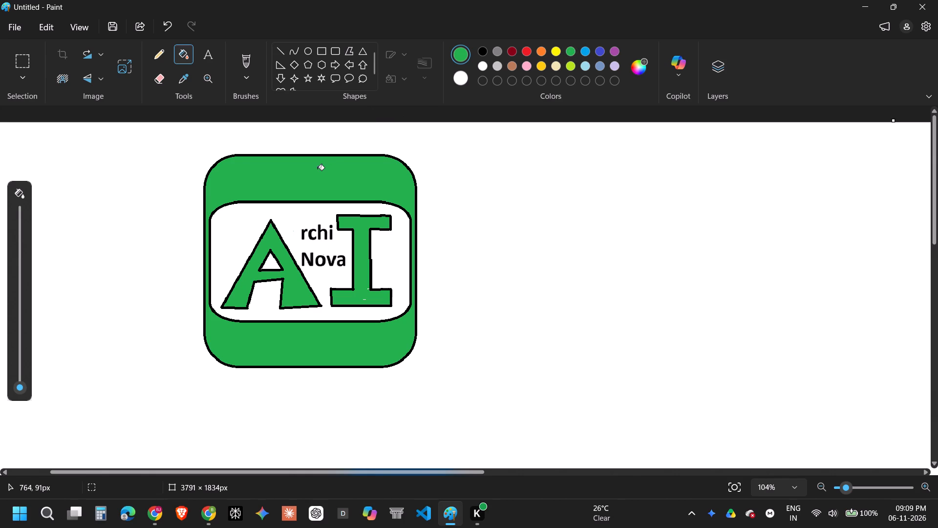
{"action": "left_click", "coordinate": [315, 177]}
Undo the green fill between the outer and inner rounded frames.
{"action": "left_click", "coordinate": [171, 28]}
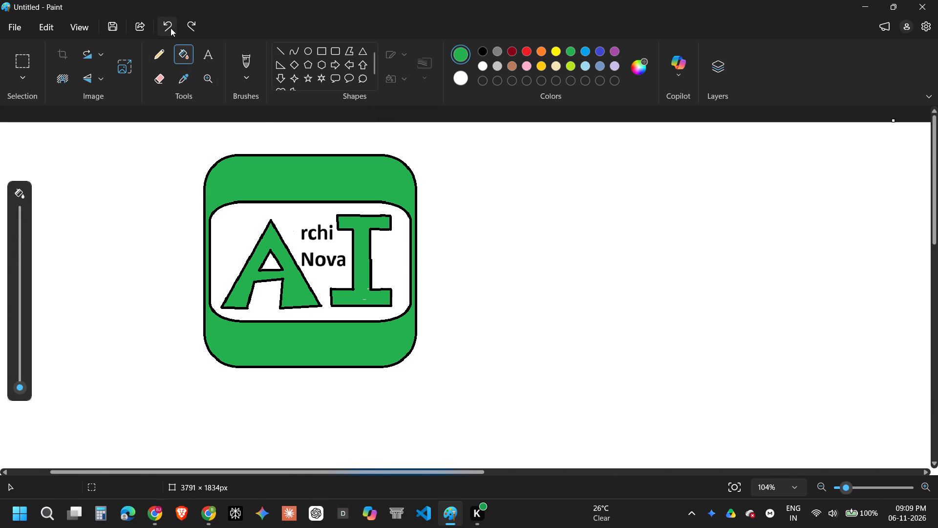
{"action": "left_click", "coordinate": [171, 28]}
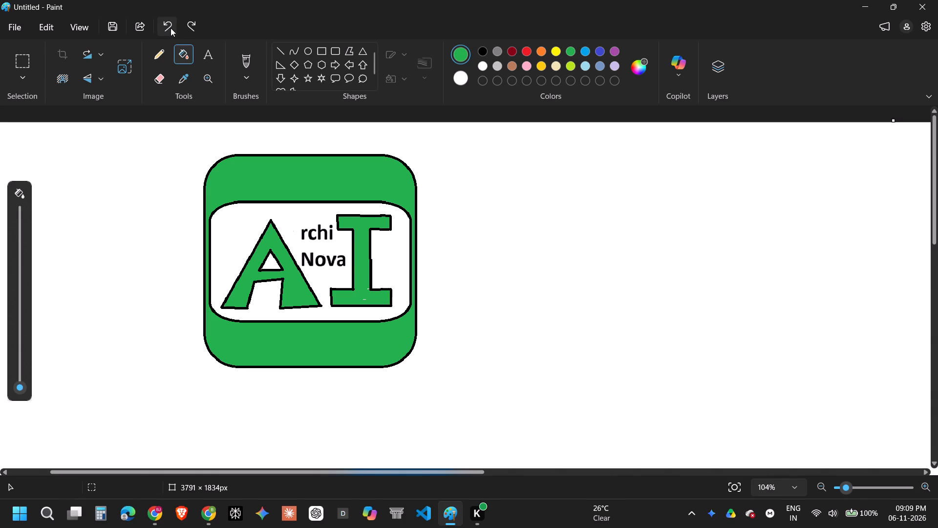
{"action": "left_click", "coordinate": [171, 28]}
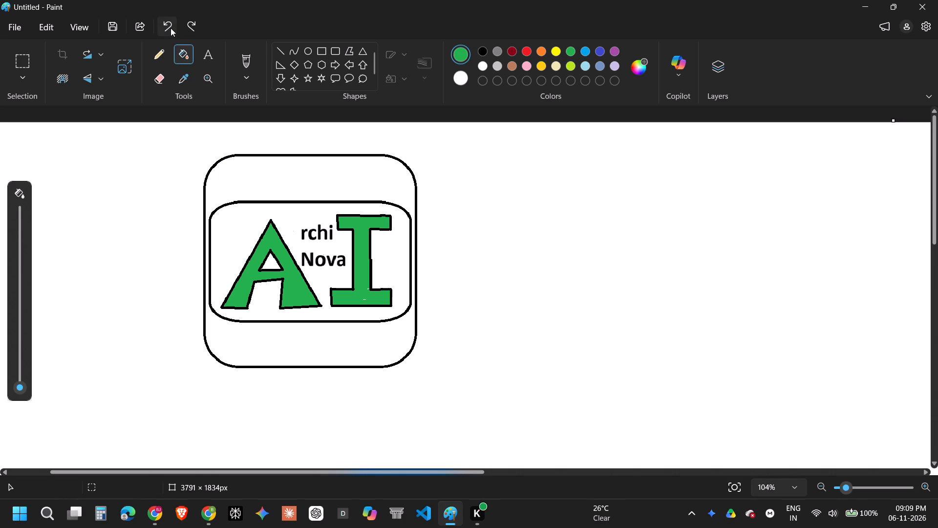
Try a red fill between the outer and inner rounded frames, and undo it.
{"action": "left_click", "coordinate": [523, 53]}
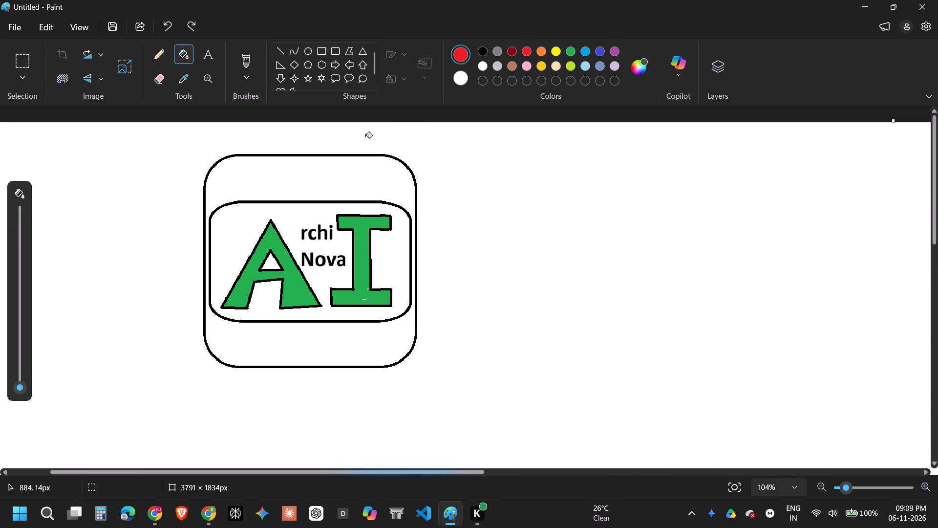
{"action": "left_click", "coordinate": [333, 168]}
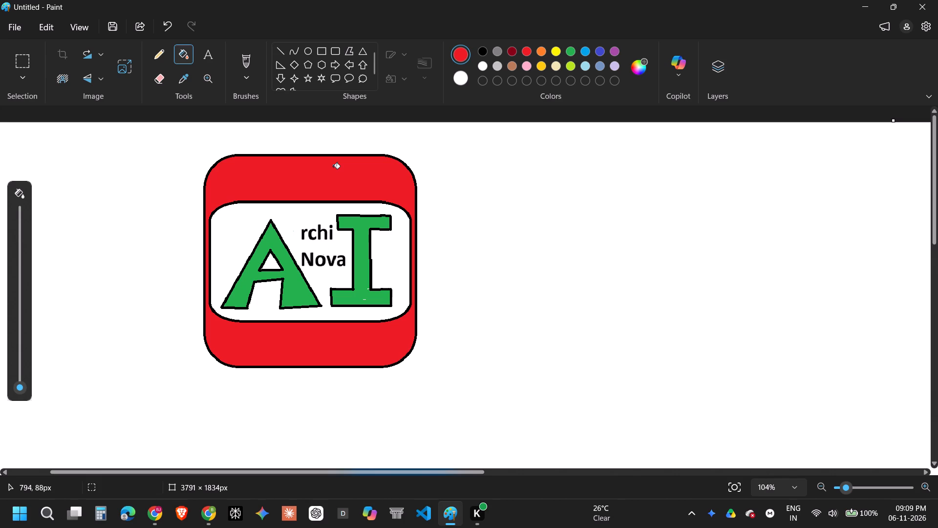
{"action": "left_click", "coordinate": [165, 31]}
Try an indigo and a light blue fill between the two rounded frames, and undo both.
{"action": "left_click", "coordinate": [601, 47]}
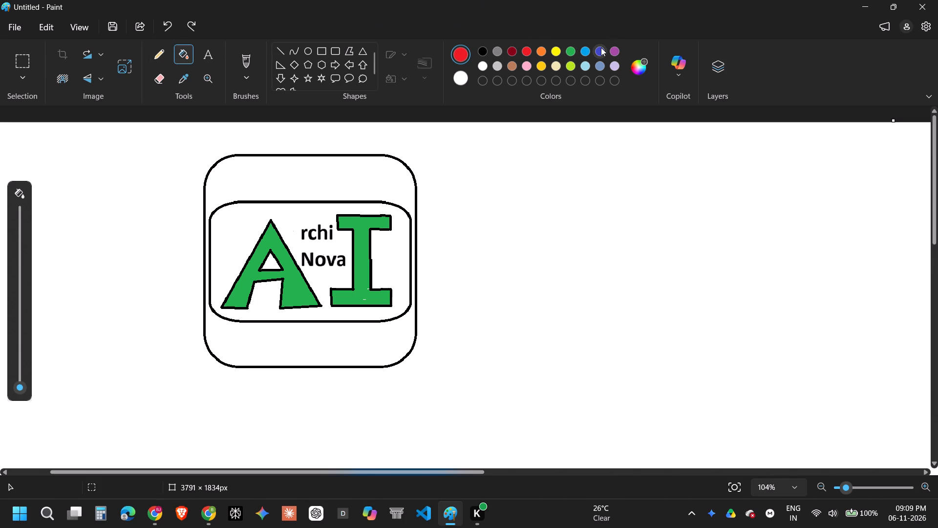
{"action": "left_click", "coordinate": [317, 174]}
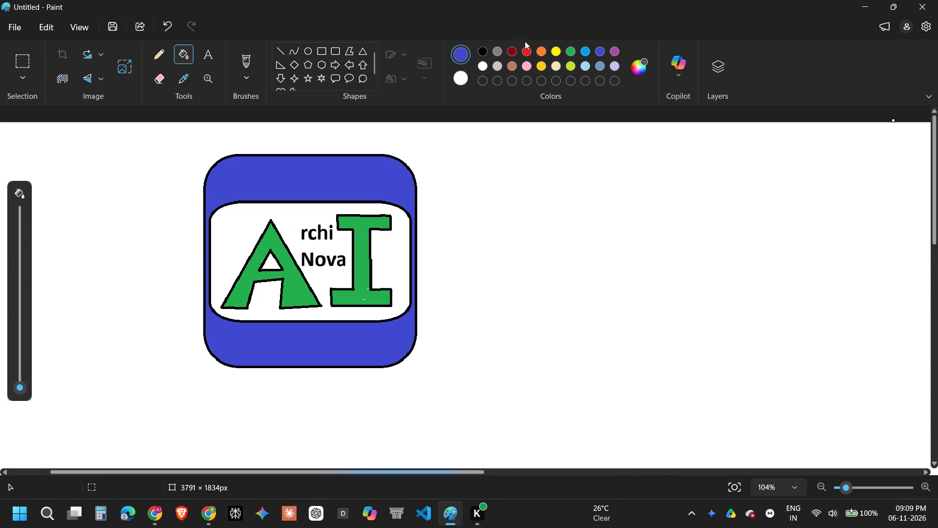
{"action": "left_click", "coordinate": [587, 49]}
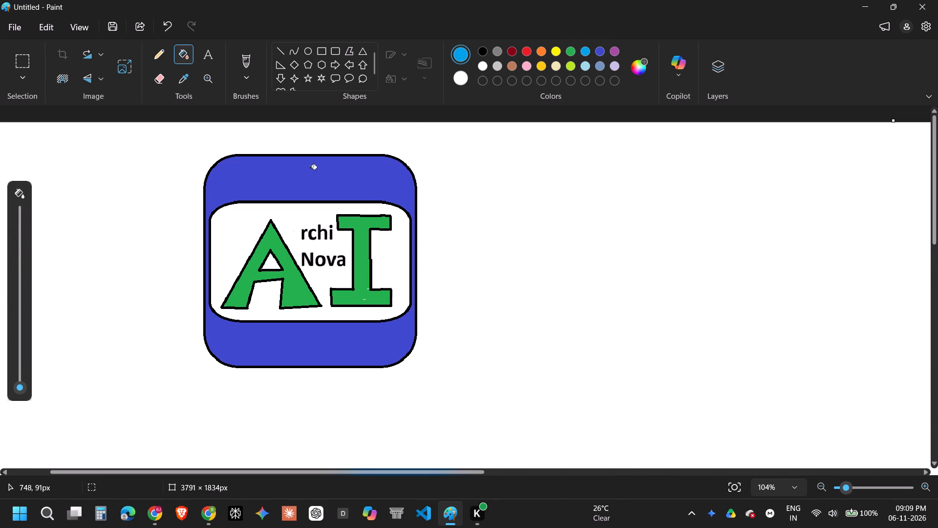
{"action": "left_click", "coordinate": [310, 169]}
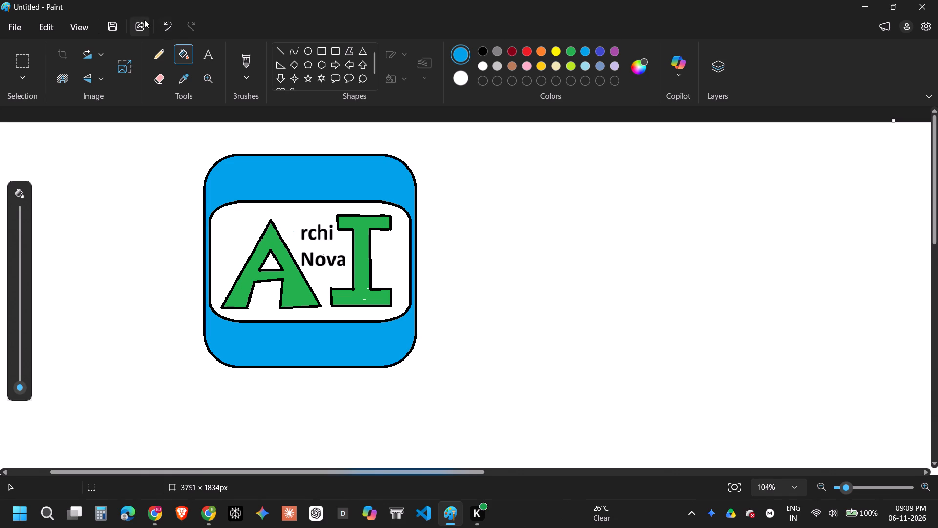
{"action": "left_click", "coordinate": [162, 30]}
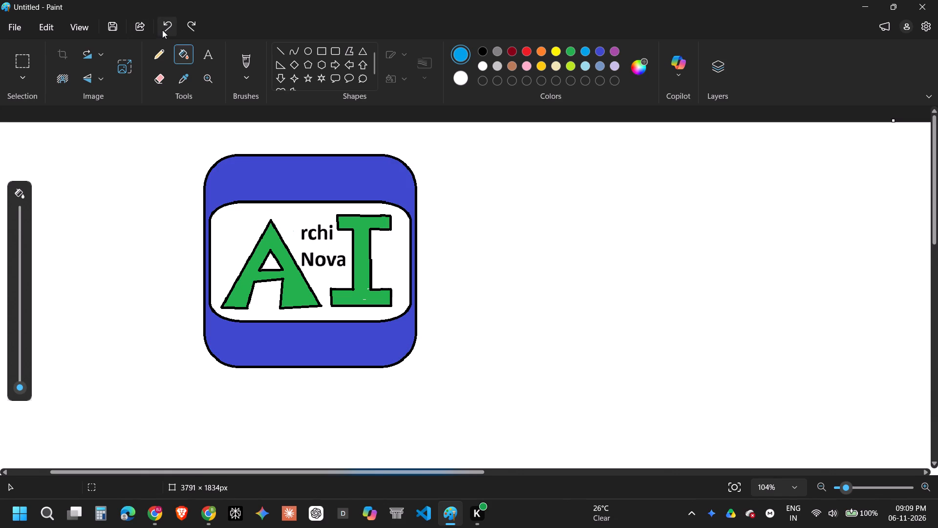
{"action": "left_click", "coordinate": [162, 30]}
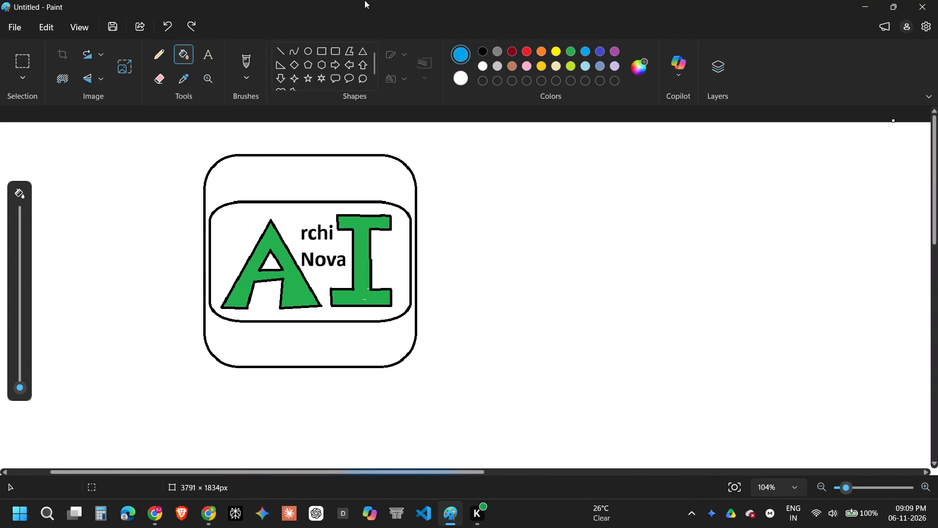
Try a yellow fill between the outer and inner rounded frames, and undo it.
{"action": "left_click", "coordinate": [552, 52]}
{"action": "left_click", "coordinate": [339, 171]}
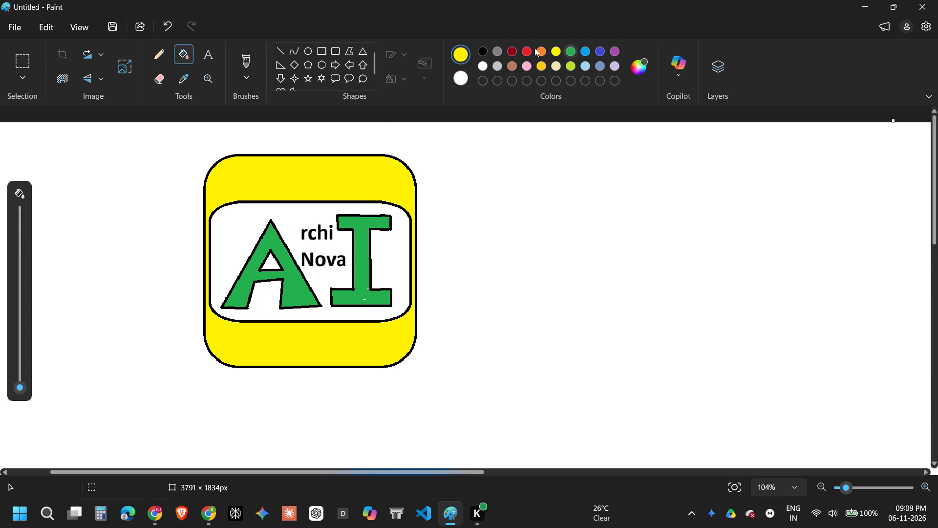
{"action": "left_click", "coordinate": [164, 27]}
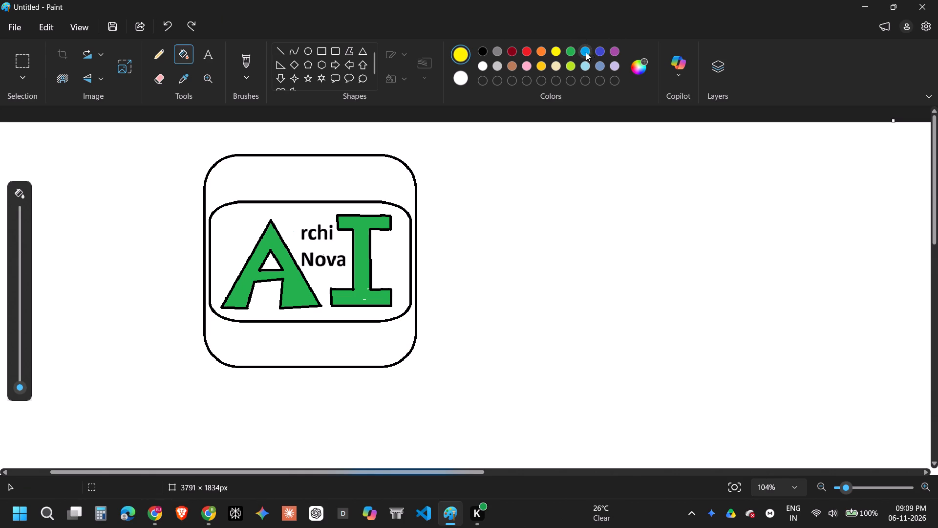
Fill the area between the outer and inner rounded frames with light pink.
{"action": "left_click", "coordinate": [527, 66]}
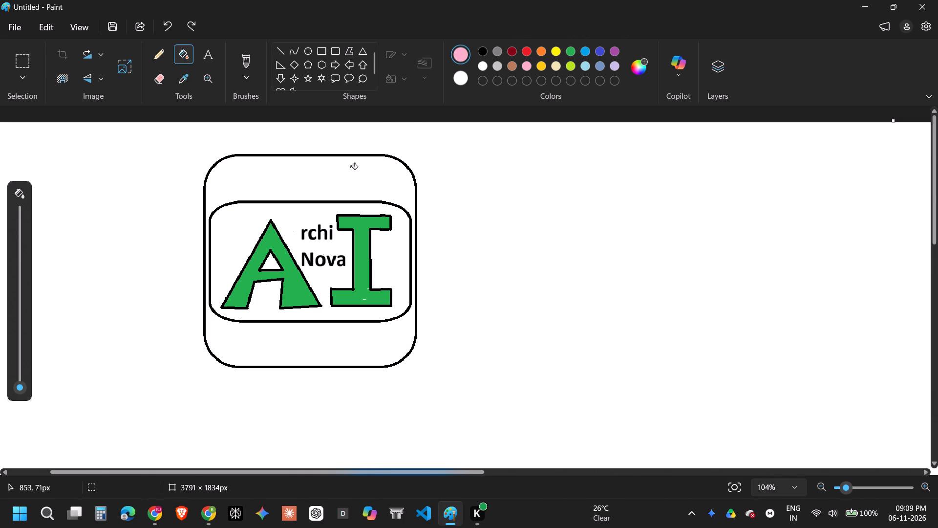
{"action": "left_click", "coordinate": [339, 183]}
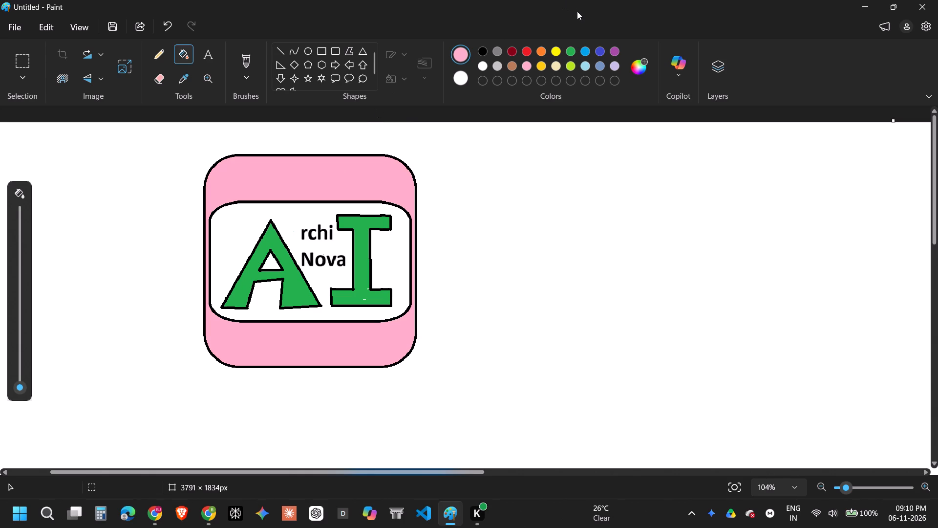
Recolour the letters A and I with an indigo fill.
{"action": "left_click", "coordinate": [602, 46]}
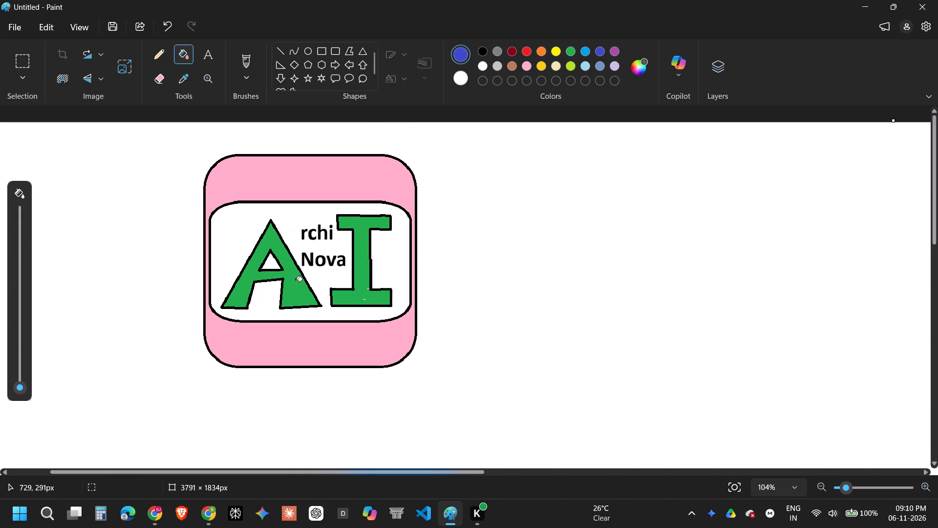
{"action": "left_click", "coordinate": [293, 285]}
{"action": "left_click", "coordinate": [364, 256]}
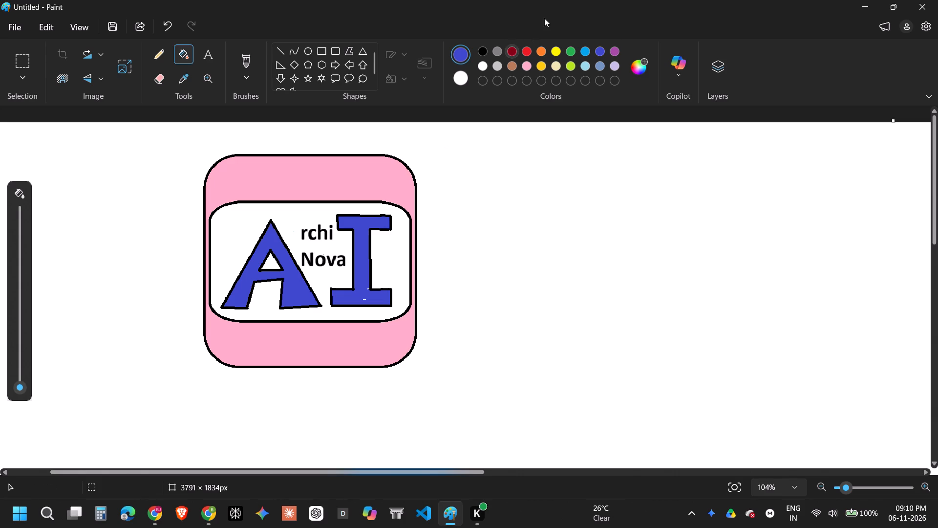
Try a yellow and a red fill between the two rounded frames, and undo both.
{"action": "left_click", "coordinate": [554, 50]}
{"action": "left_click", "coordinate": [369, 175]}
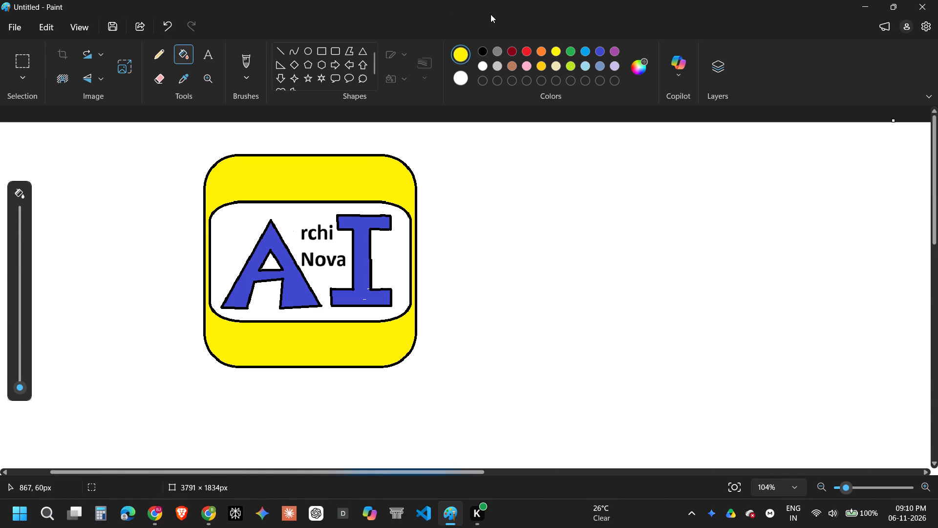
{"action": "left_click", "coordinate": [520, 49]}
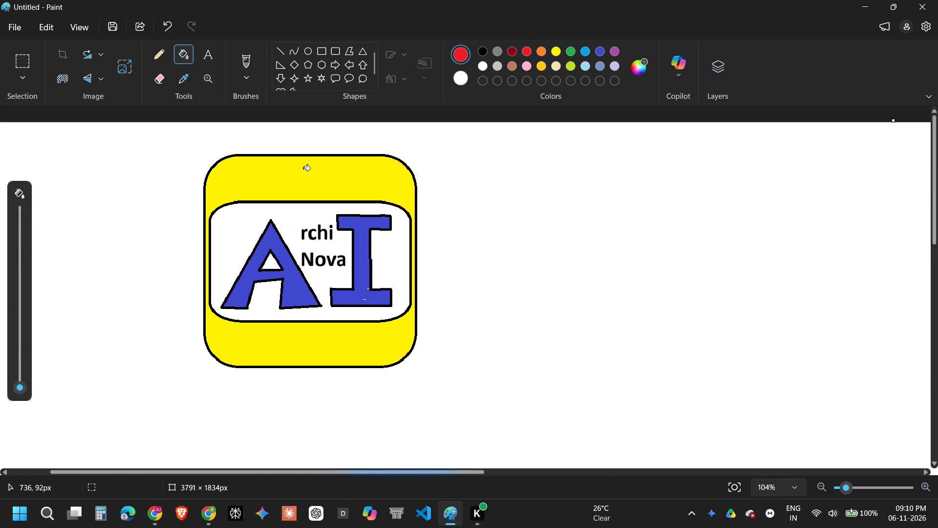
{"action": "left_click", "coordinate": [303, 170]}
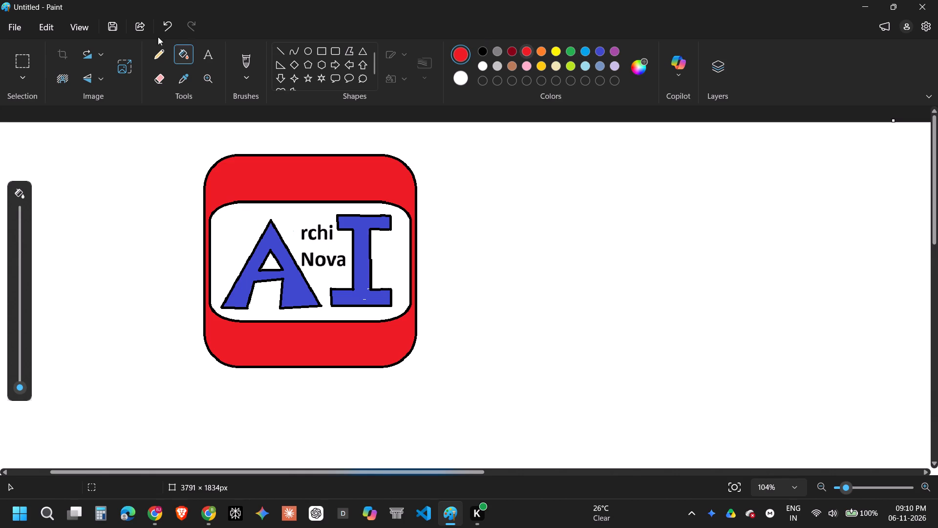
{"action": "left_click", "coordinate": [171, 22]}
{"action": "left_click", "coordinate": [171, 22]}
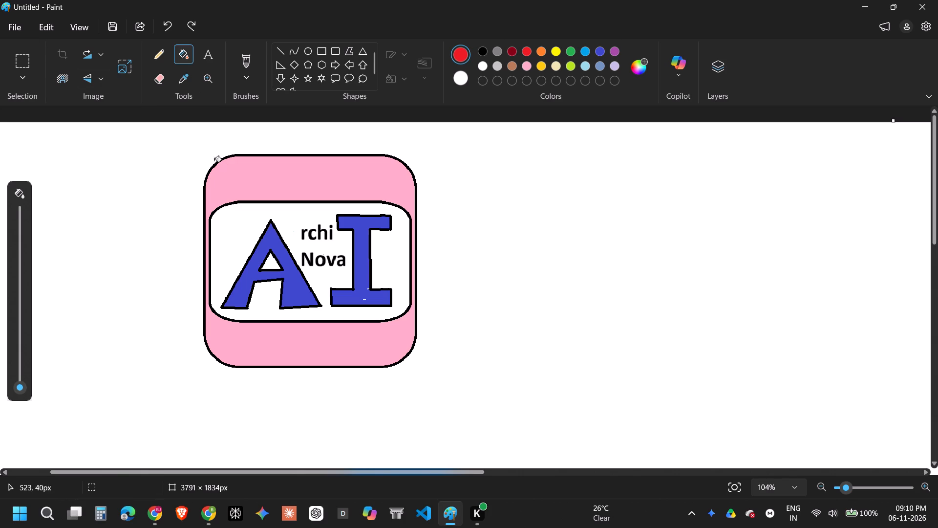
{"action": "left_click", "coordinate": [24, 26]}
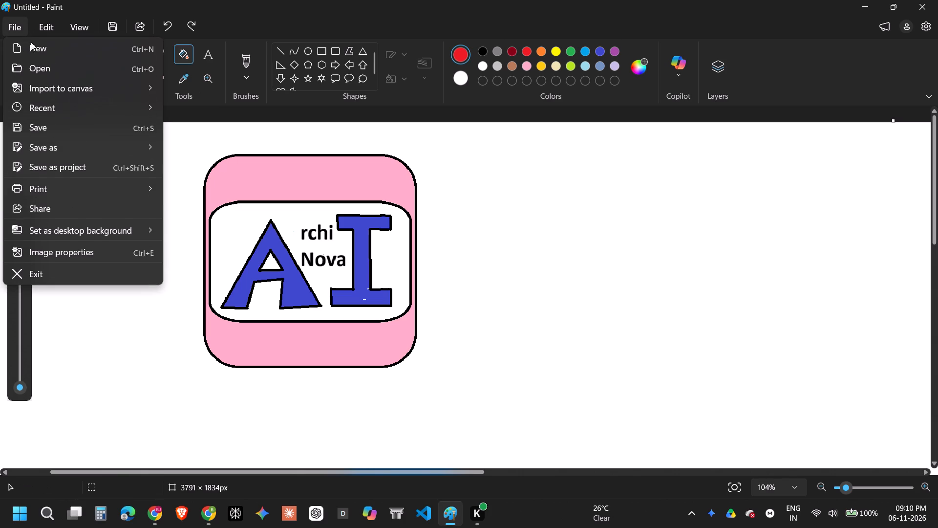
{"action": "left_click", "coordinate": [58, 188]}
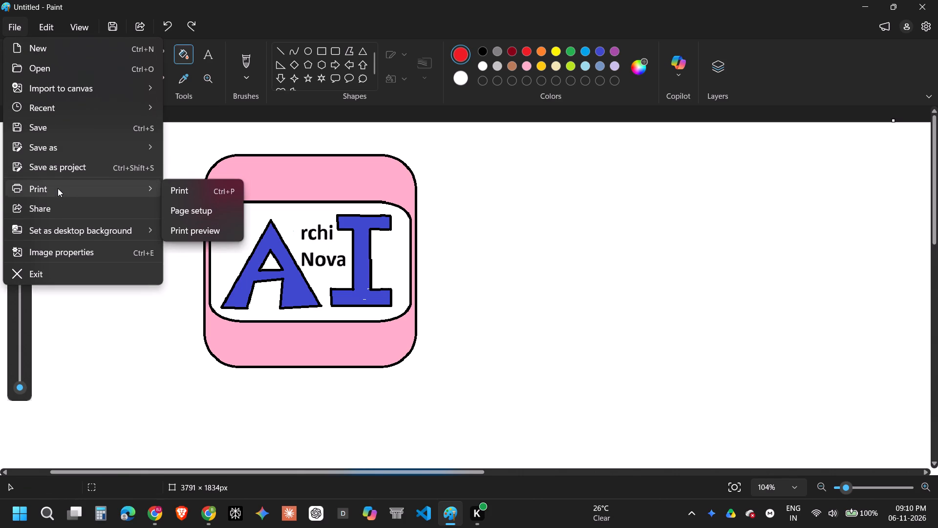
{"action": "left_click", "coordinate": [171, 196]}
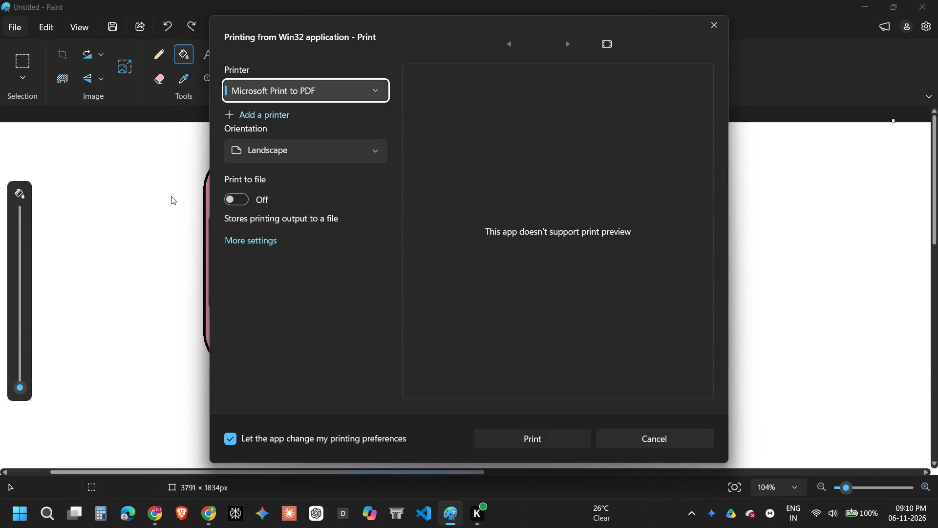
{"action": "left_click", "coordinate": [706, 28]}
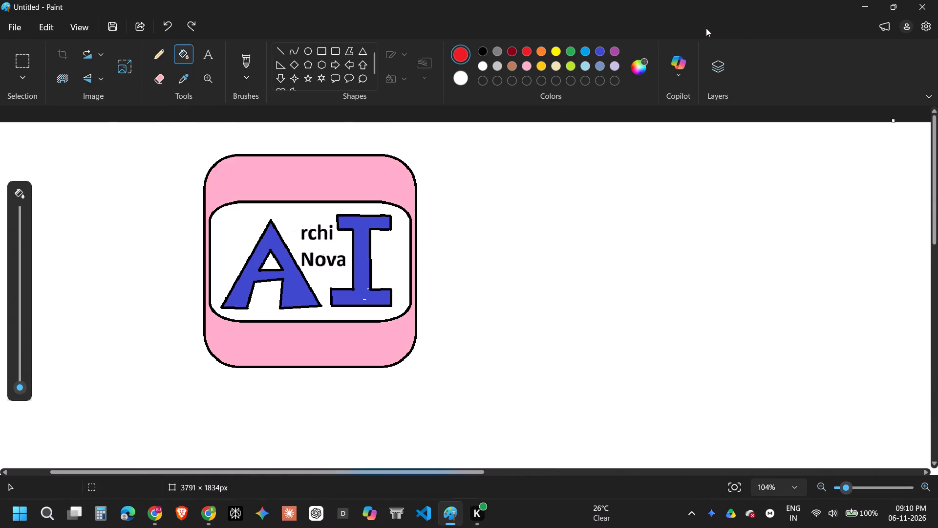
Save the drawing as logo.png in the Downloads folder, in PNG format.
{"action": "left_click", "coordinate": [103, 31]}
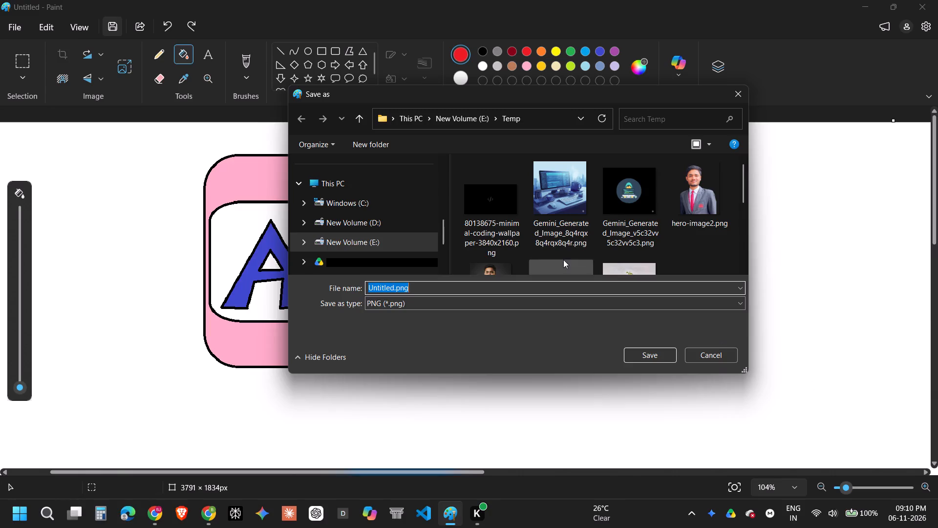
{"action": "scroll", "coordinate": [397, 186], "scroll_direction": "up", "scroll_amount": 4}
{"action": "left_click", "coordinate": [357, 250]}
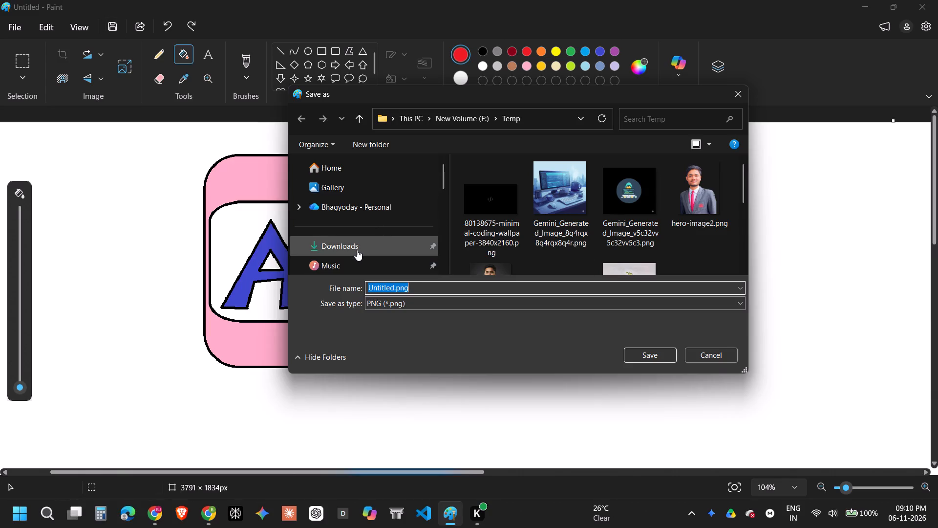
{"action": "triple_click", "coordinate": [389, 288]}
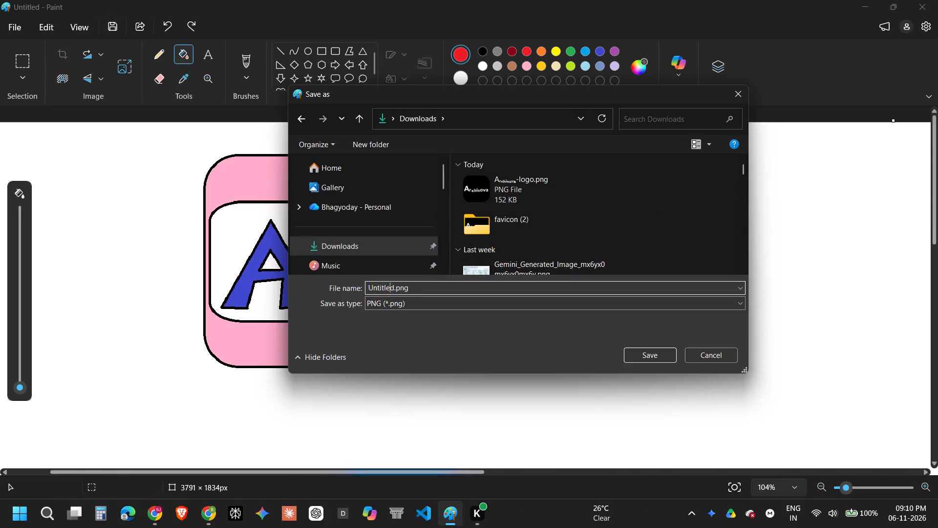
{"action": "double_click", "coordinate": [389, 288]}
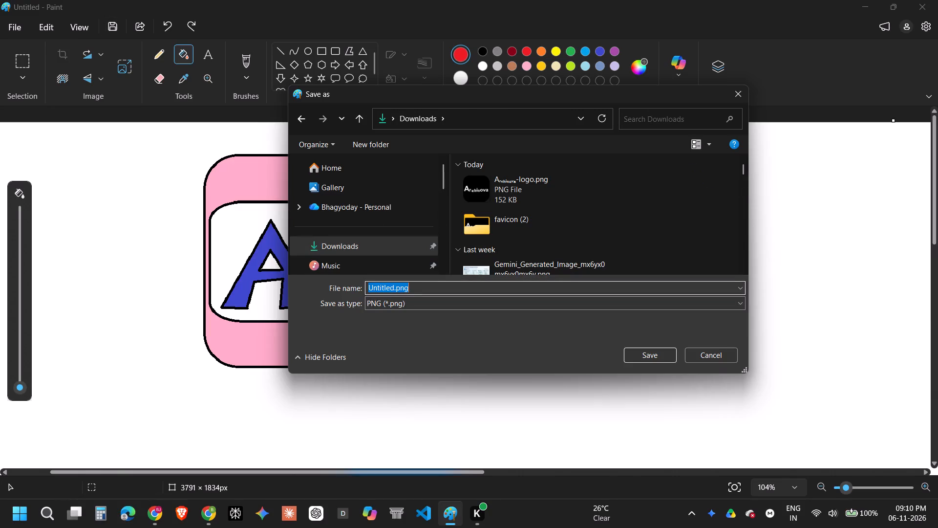
{"action": "left_click", "coordinate": [393, 287]}
{"action": "key", "text": "BackSpace"}
{"action": "key", "text": "BackSpace"}
{"action": "key", "text": "BackSpace"}
{"action": "key", "text": "BackSpace"}
{"action": "key", "text": "BackSpace"}
{"action": "key", "text": "BackSpace"}
{"action": "key", "text": "BackSpace"}
{"action": "key", "text": "BackSpace"}
{"action": "key", "text": "BackSpace"}
{"action": "type", "text": "logo"}
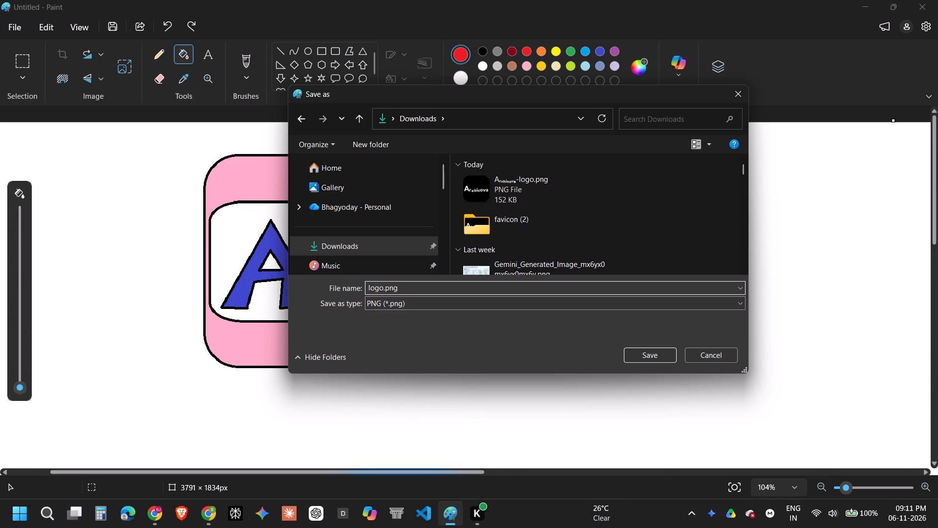
{"action": "left_click", "coordinate": [646, 352]}
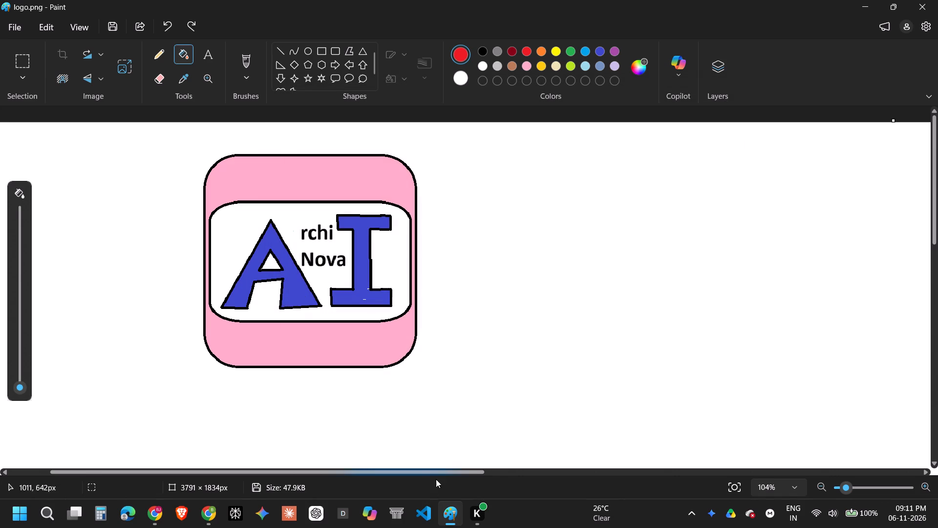
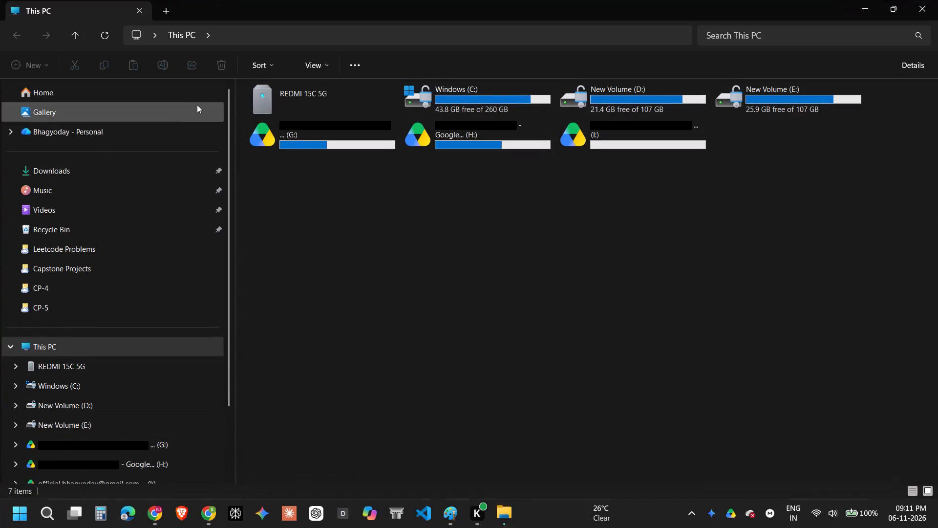
Open logo.png from the Downloads folder, look at the exported logo up close, and close the image.
{"action": "double_click", "coordinate": [88, 172]}
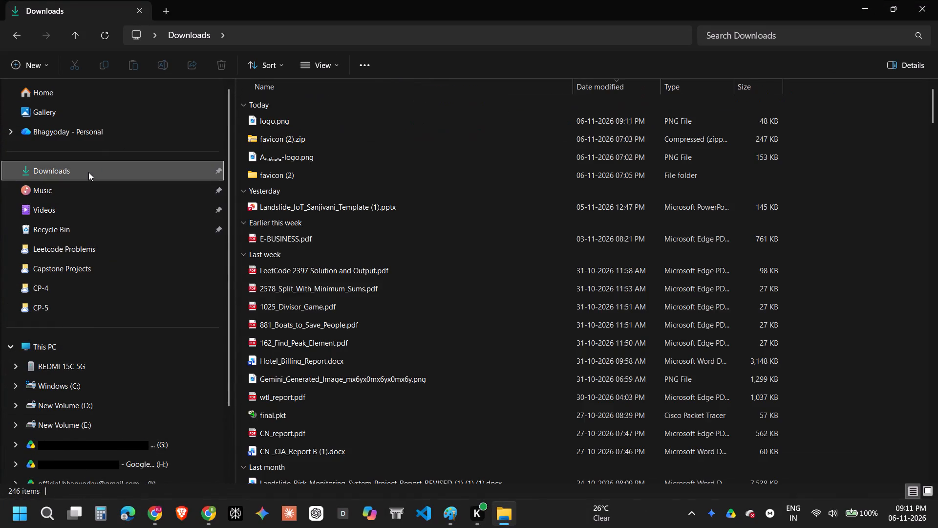
{"action": "double_click", "coordinate": [264, 127]}
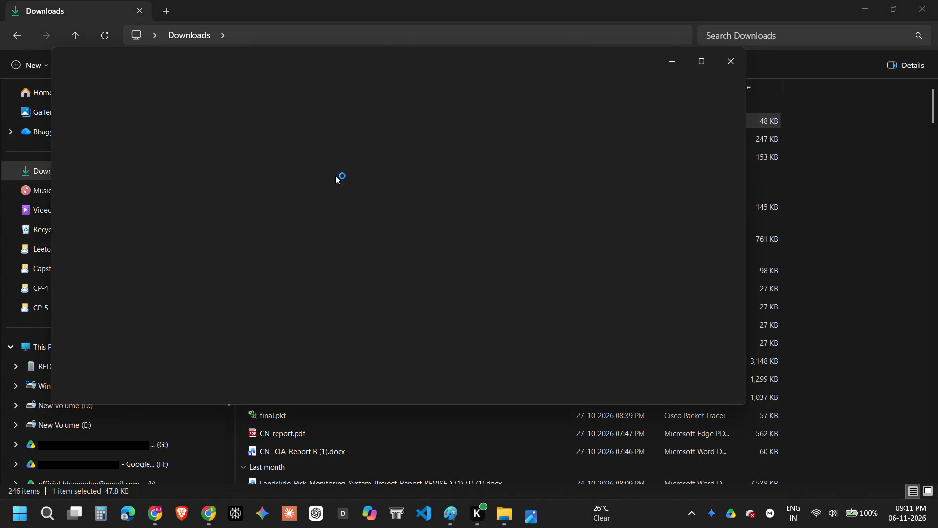
{"action": "scroll", "coordinate": [198, 138], "scroll_direction": "up", "scroll_amount": 5, "text": "ctrl"}
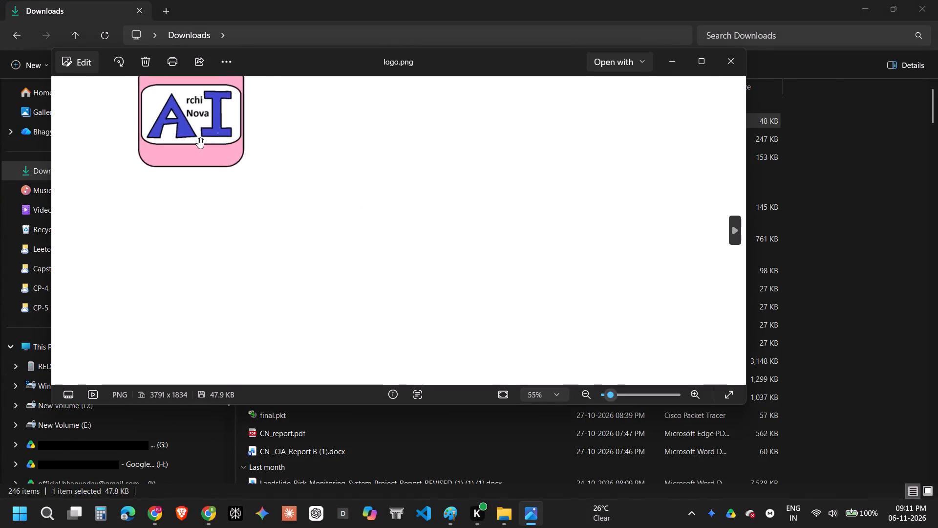
{"action": "scroll", "coordinate": [198, 138], "scroll_direction": "up", "scroll_amount": 7, "text": "ctrl"}
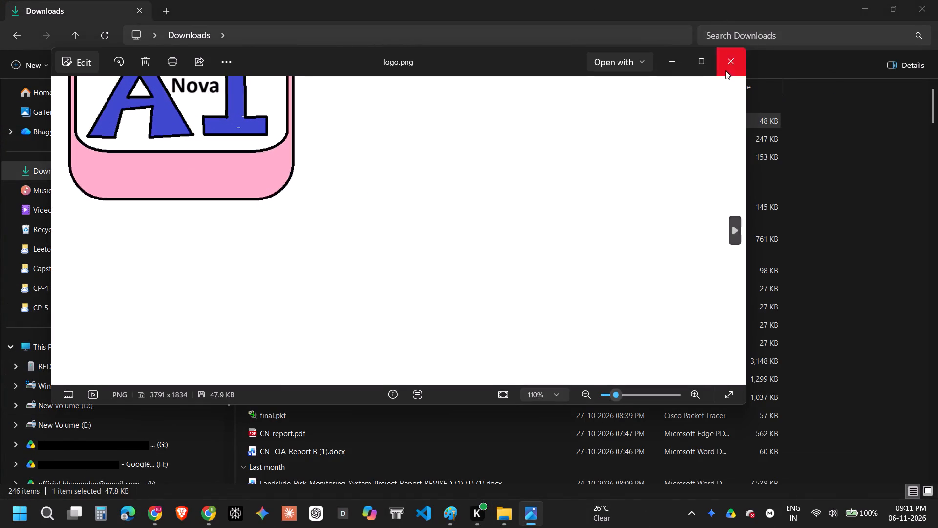
{"action": "left_click", "coordinate": [725, 70]}
Delete logo.png from the Downloads folder.
{"action": "left_click", "coordinate": [220, 66]}
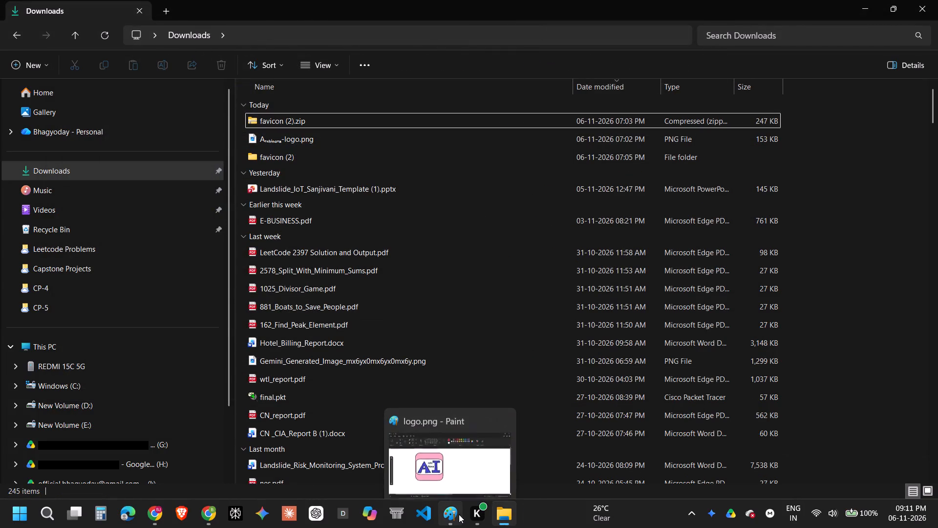
Open the other logo PNG in the Downloads folder for a look and close it.
{"action": "double_click", "coordinate": [313, 142]}
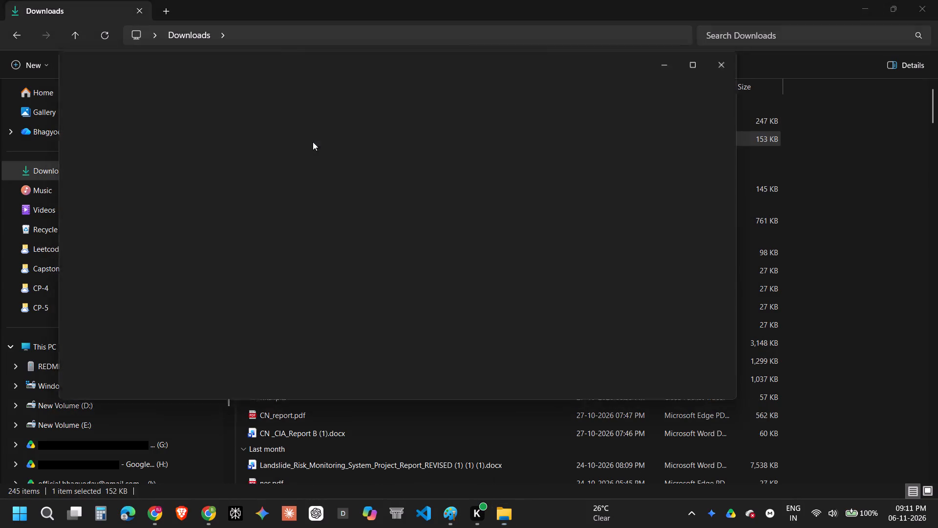
{"action": "left_click", "coordinate": [718, 64]}
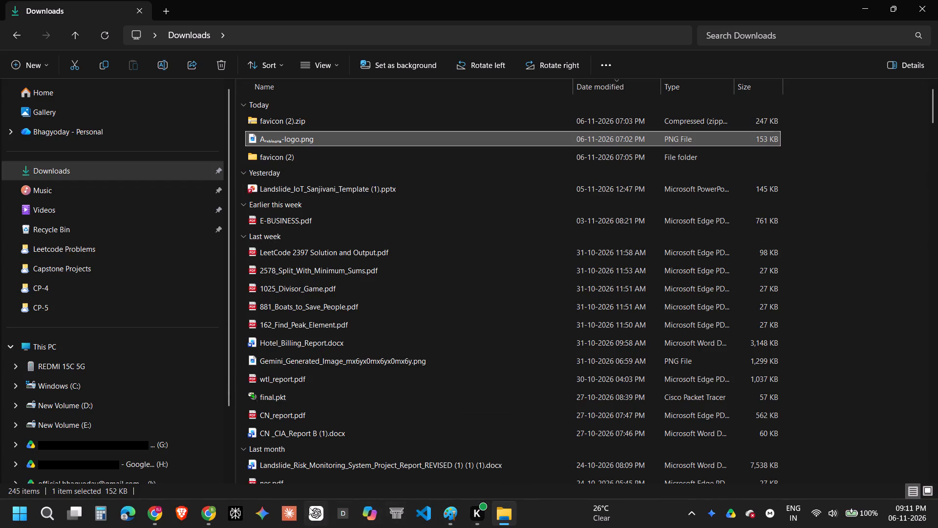
Switch to Paint with the logo drawing.
{"action": "left_click", "coordinate": [450, 520]}
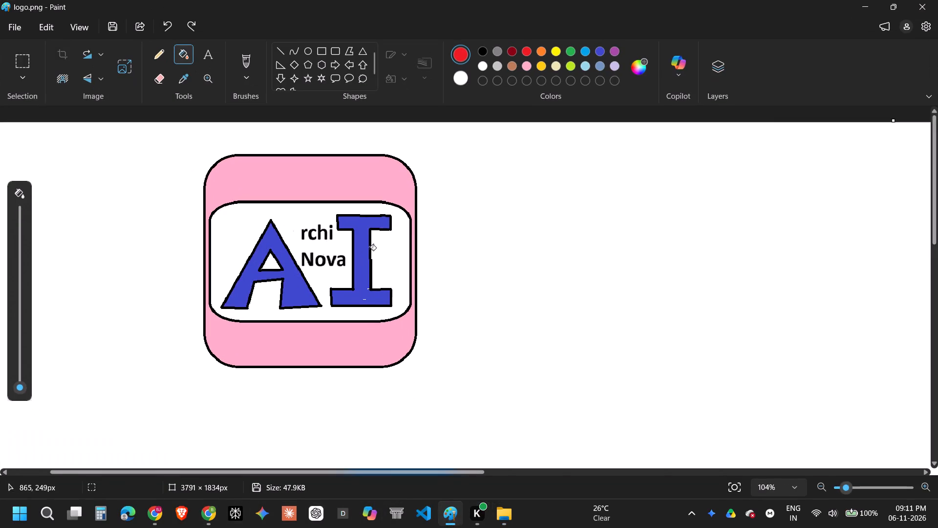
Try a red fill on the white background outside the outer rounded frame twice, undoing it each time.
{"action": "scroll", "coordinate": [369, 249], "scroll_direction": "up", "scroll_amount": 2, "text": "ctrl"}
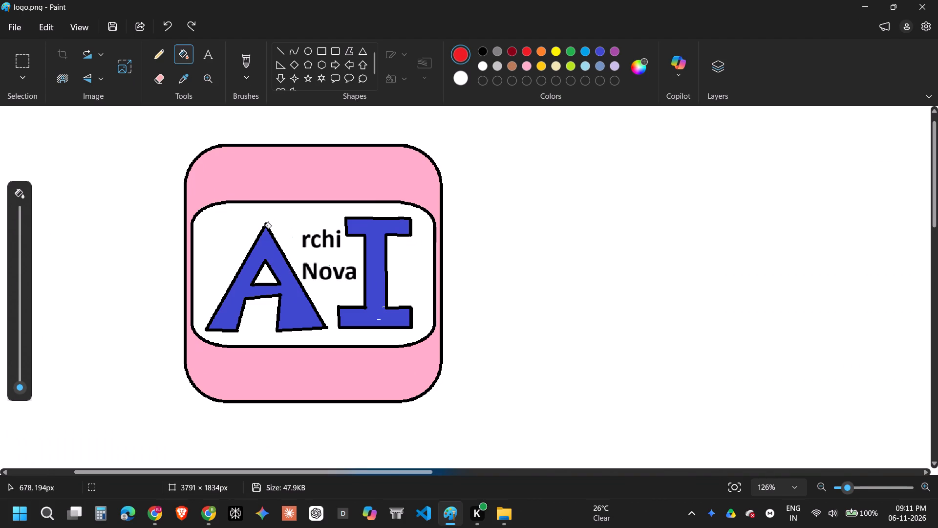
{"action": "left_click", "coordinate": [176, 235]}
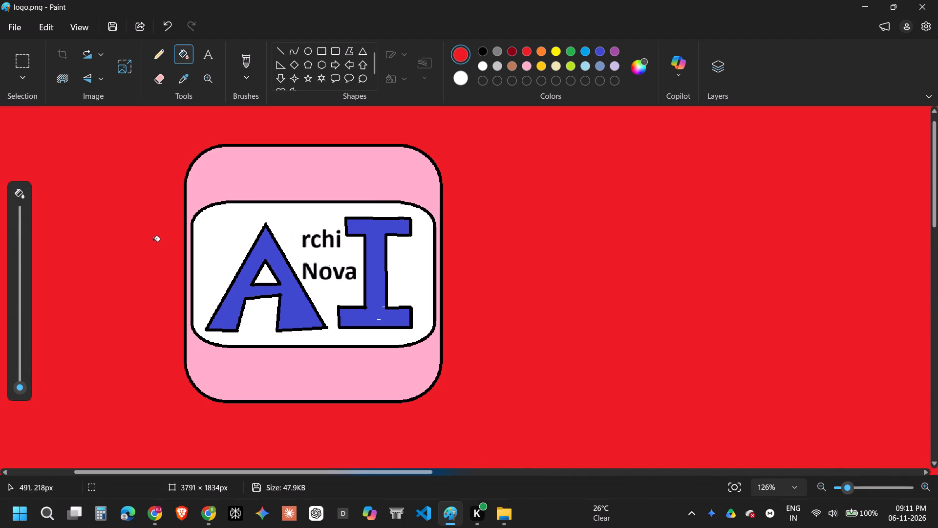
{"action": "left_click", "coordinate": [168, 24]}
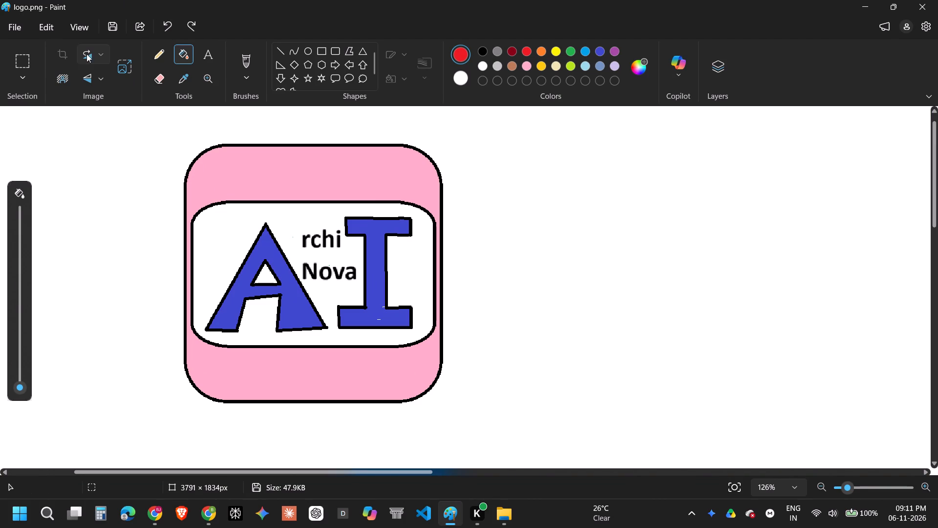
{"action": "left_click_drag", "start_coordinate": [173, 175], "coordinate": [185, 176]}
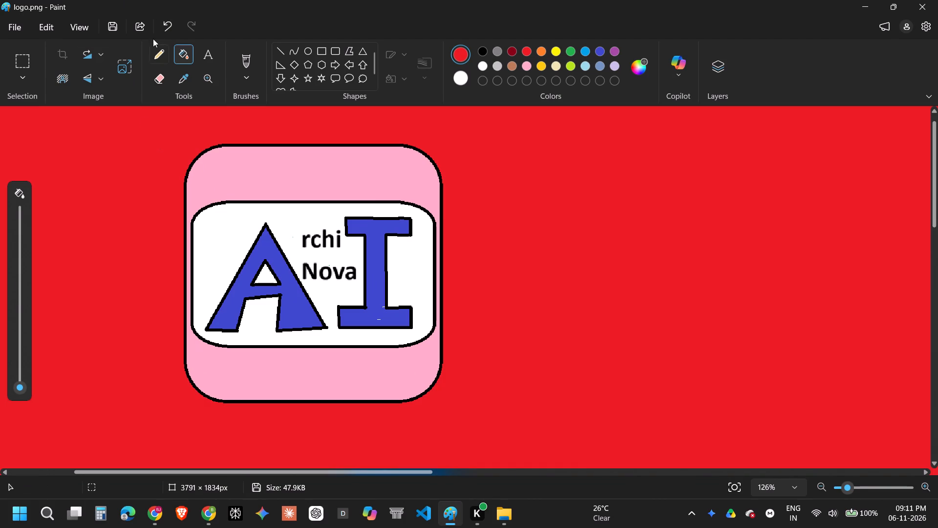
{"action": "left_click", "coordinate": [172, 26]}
Shrink the canvas from its lower-right corner to about 1598 × 815 px, keeping the whole logo.
{"action": "left_click", "coordinate": [162, 57]}
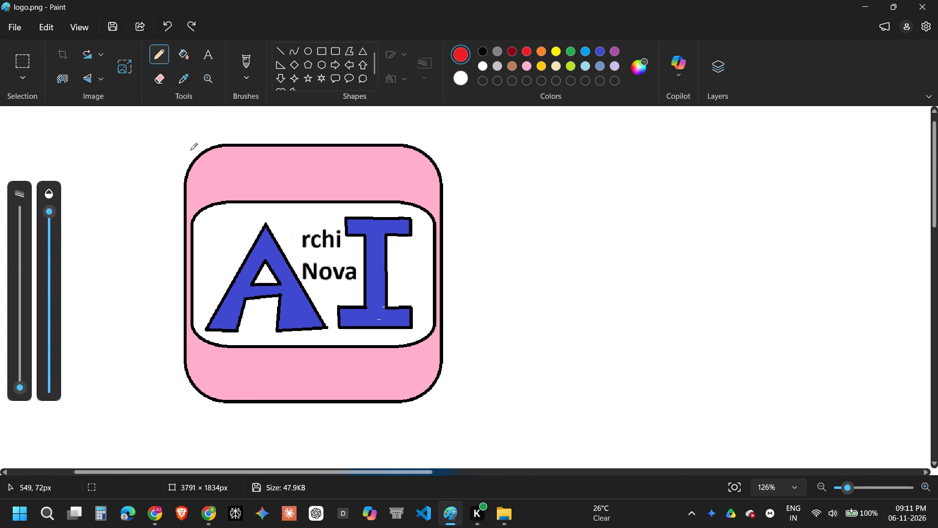
{"action": "scroll", "coordinate": [190, 150], "scroll_direction": "up", "scroll_amount": 3, "text": "ctrl"}
{"action": "scroll", "coordinate": [190, 150], "scroll_direction": "down", "scroll_amount": 1, "text": "ctrl"}
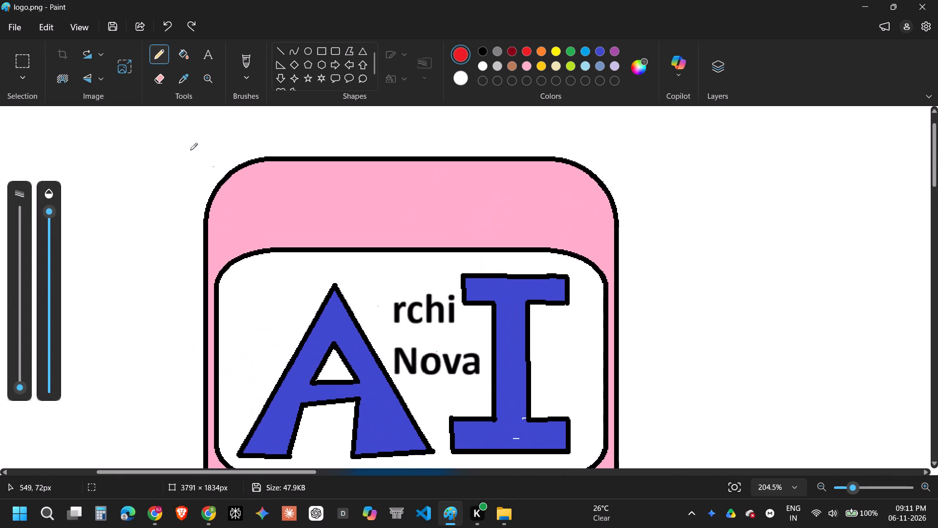
{"action": "scroll", "coordinate": [190, 150], "scroll_direction": "down", "scroll_amount": 2, "text": "ctrl"}
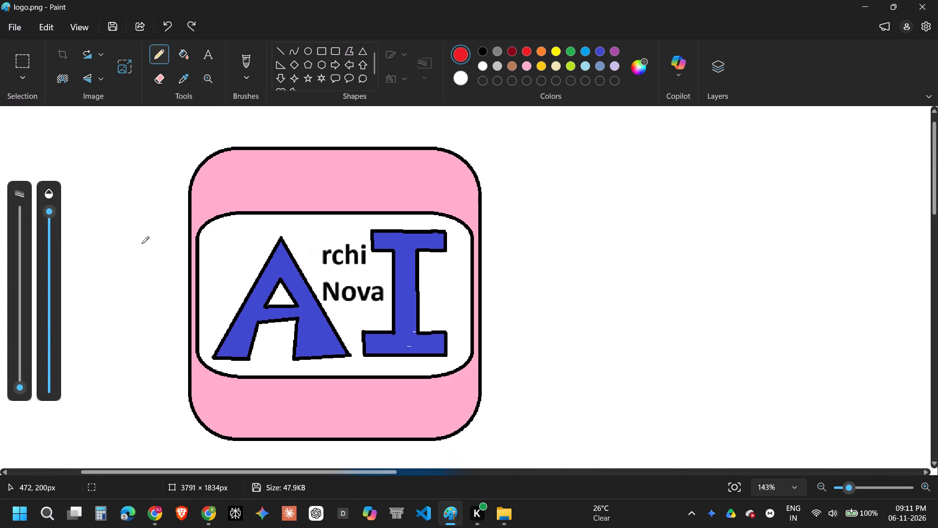
{"action": "scroll", "coordinate": [142, 243], "scroll_direction": "up", "scroll_amount": 1, "text": "ctrl"}
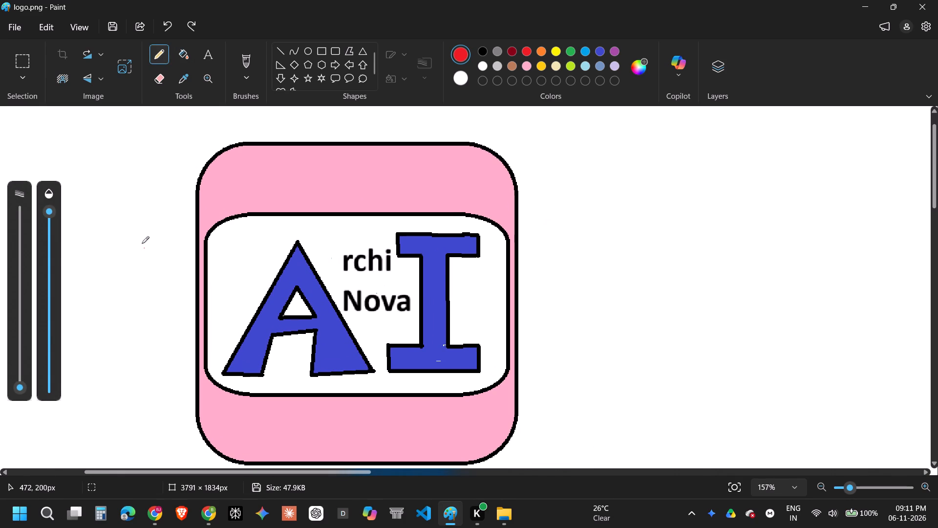
{"action": "scroll", "coordinate": [142, 243], "scroll_direction": "down", "scroll_amount": 8, "text": "ctrl"}
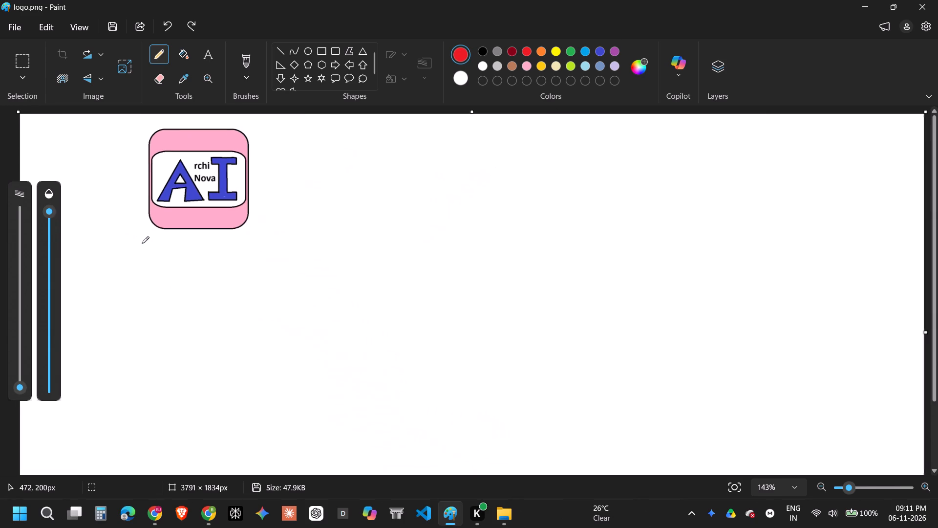
{"action": "scroll", "coordinate": [142, 243], "scroll_direction": "down", "scroll_amount": 3, "text": "ctrl"}
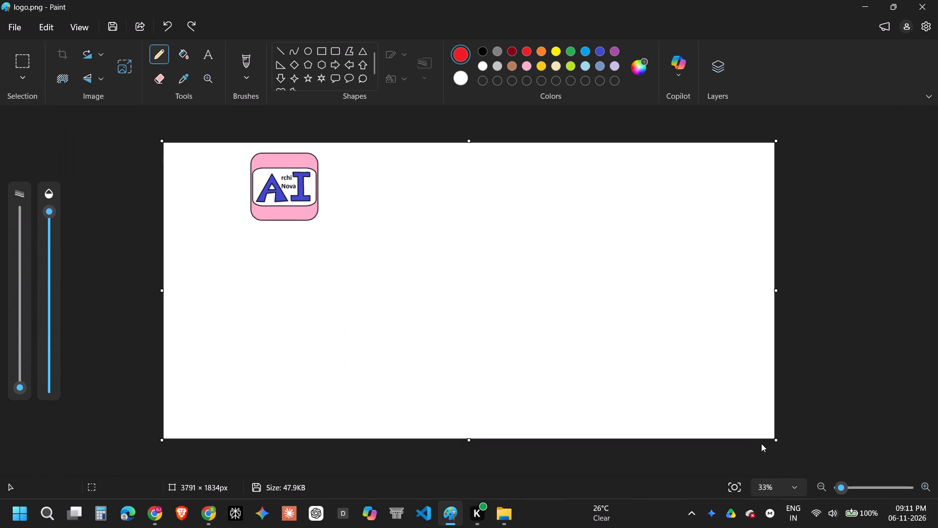
{"action": "left_click_drag", "start_coordinate": [778, 440], "coordinate": [639, 374]}
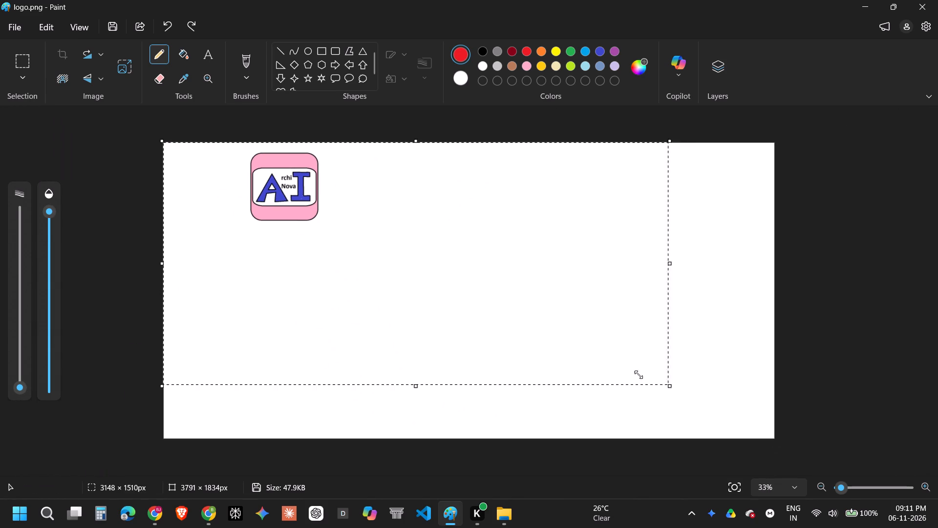
{"action": "left_click_drag", "start_coordinate": [639, 374], "coordinate": [421, 274]}
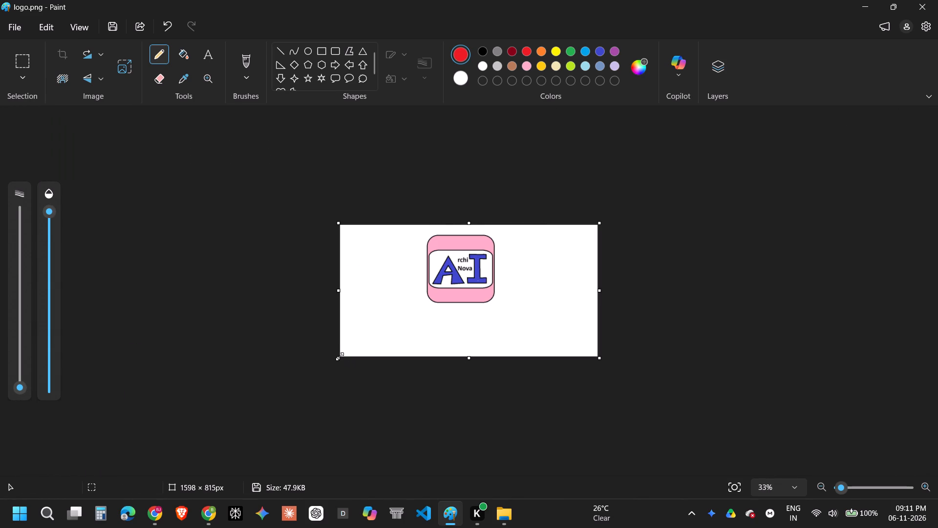
Crop the canvas from its lower-left and lower-right corners close to the logo, to about 518 × 523 px.
{"action": "left_click_drag", "start_coordinate": [338, 359], "coordinate": [395, 322]}
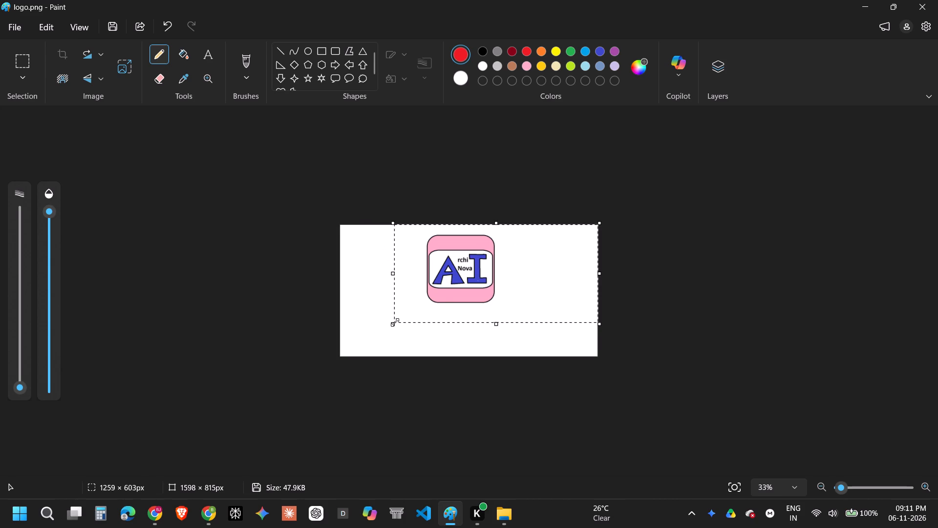
{"action": "left_click_drag", "start_coordinate": [395, 322], "coordinate": [420, 317]}
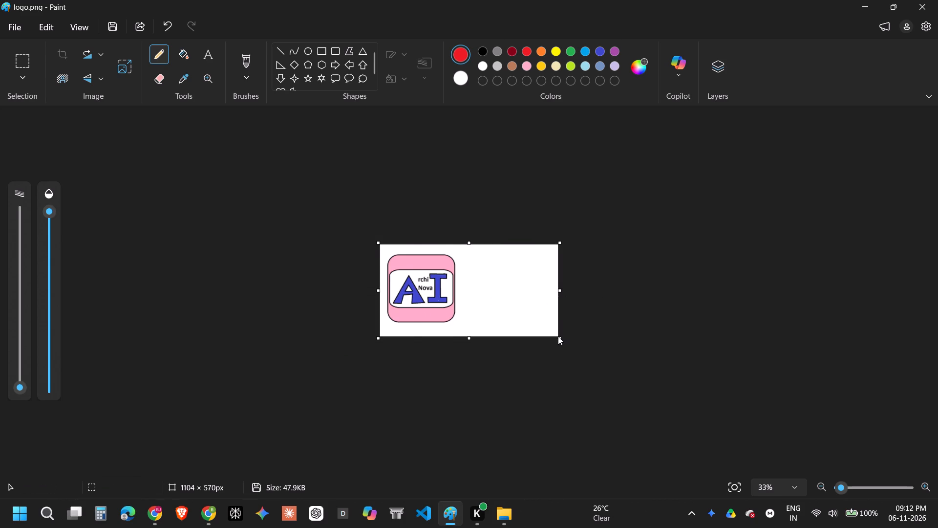
{"action": "left_click_drag", "start_coordinate": [558, 337], "coordinate": [464, 329]}
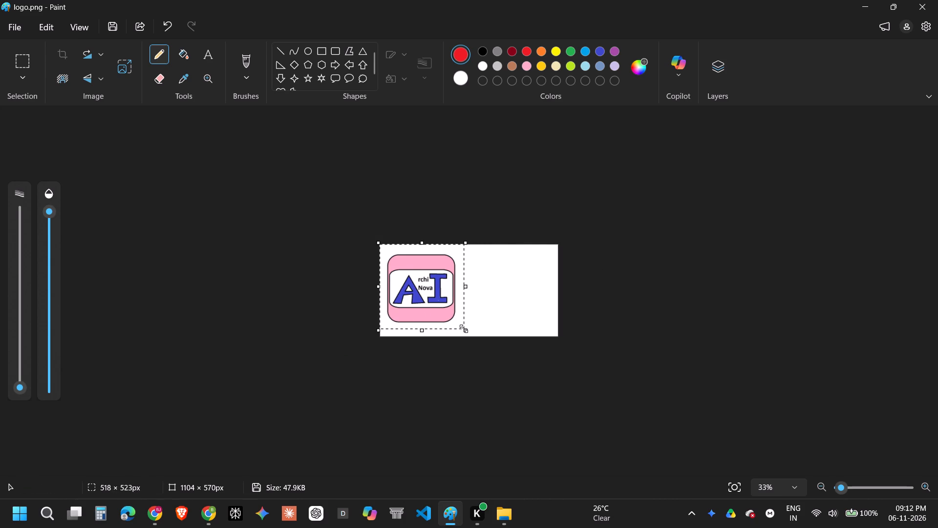
{"action": "left_click_drag", "start_coordinate": [464, 329], "coordinate": [464, 329]}
Trim the white margins above and to the left of the logo, reducing the canvas to about 479 × 462 px.
{"action": "left_click_drag", "start_coordinate": [471, 247], "coordinate": [471, 253]}
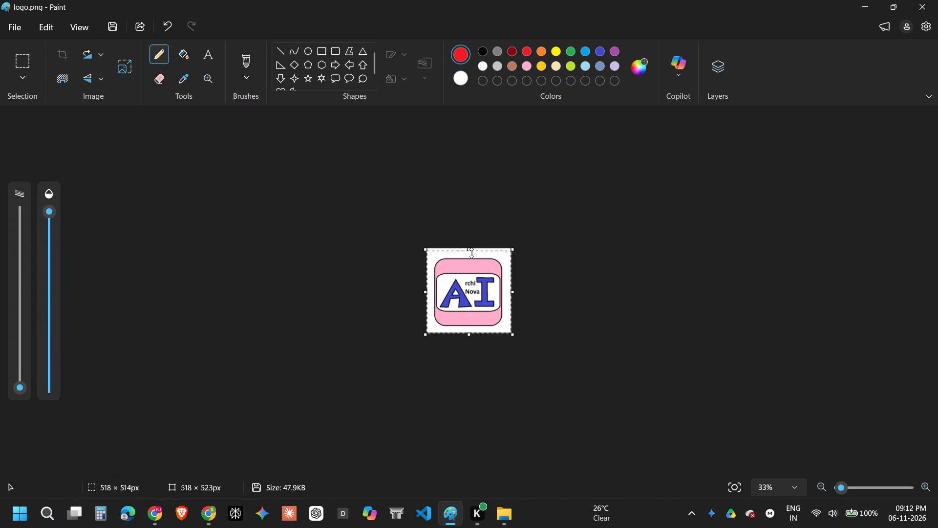
{"action": "left_click_drag", "start_coordinate": [471, 253], "coordinate": [473, 257]}
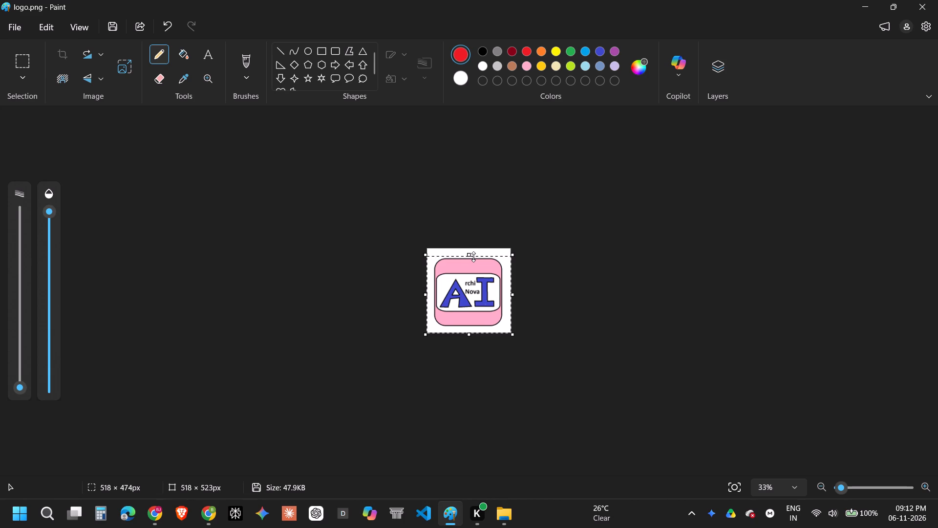
{"action": "left_click_drag", "start_coordinate": [473, 257], "coordinate": [473, 258]}
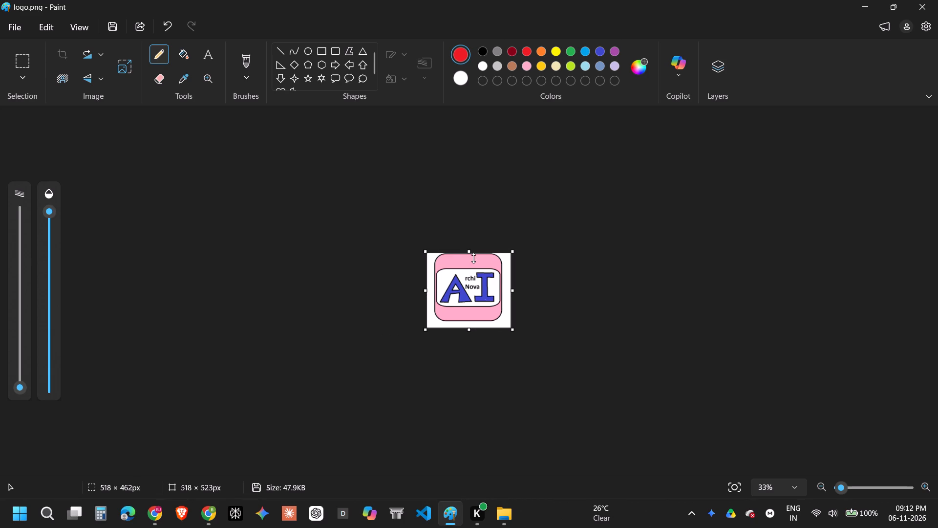
{"action": "left_click_drag", "start_coordinate": [423, 291], "coordinate": [433, 292]}
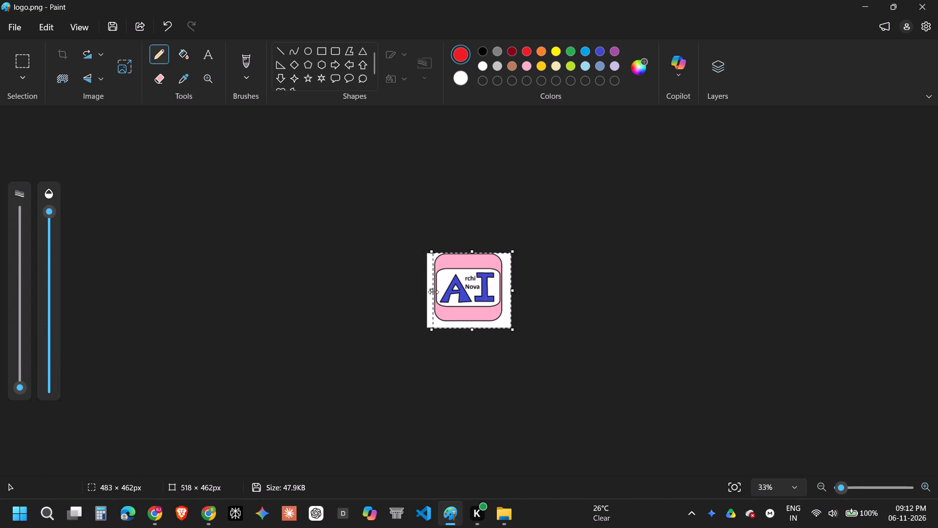
{"action": "left_click_drag", "start_coordinate": [433, 292], "coordinate": [433, 292]}
Trim the white margin to the right of the logo, reducing the canvas to about 428 × 462 px.
{"action": "scroll", "coordinate": [433, 292], "scroll_direction": "up", "scroll_amount": 10, "text": "ctrl"}
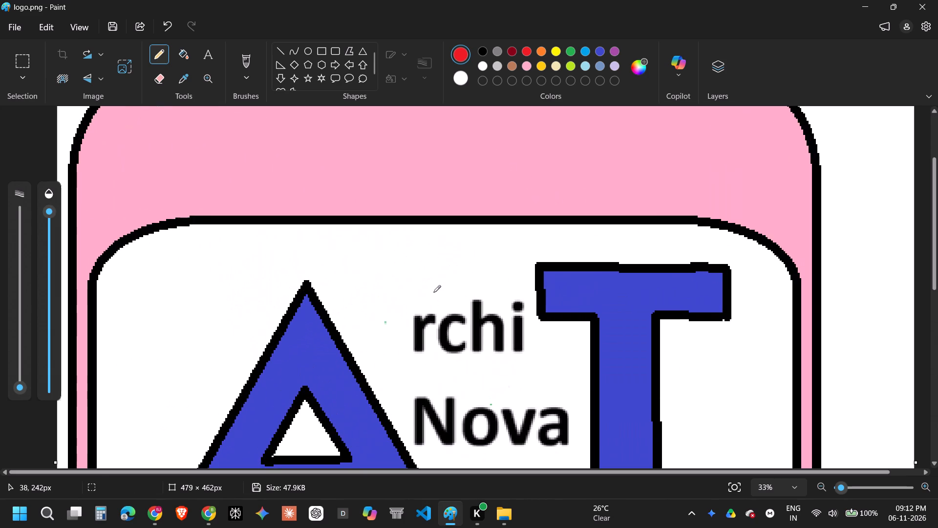
{"action": "scroll", "coordinate": [433, 292], "scroll_direction": "down", "scroll_amount": 6, "text": "ctrl"}
{"action": "scroll", "coordinate": [433, 292], "scroll_direction": "up", "scroll_amount": 2, "text": "ctrl"}
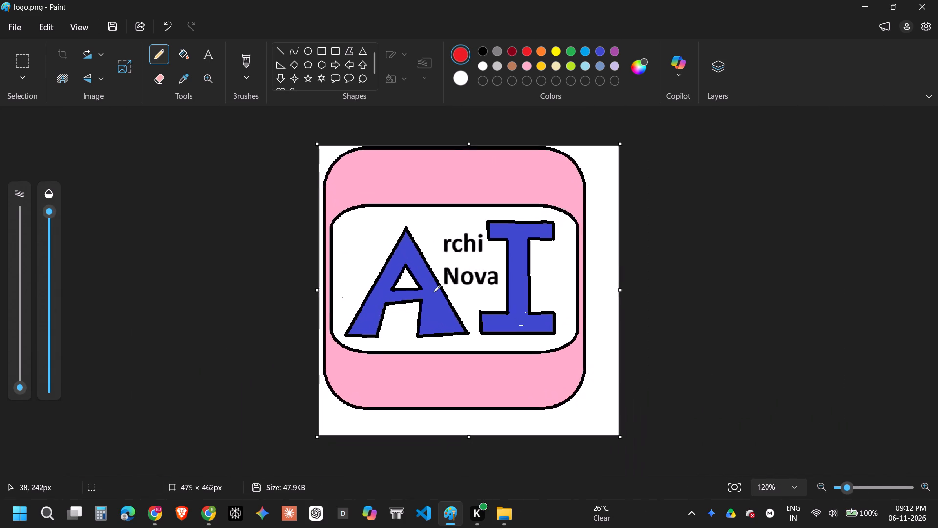
{"action": "scroll", "coordinate": [433, 292], "scroll_direction": "up", "scroll_amount": 1, "text": "ctrl"}
{"action": "left_click_drag", "start_coordinate": [641, 291], "coordinate": [628, 292]}
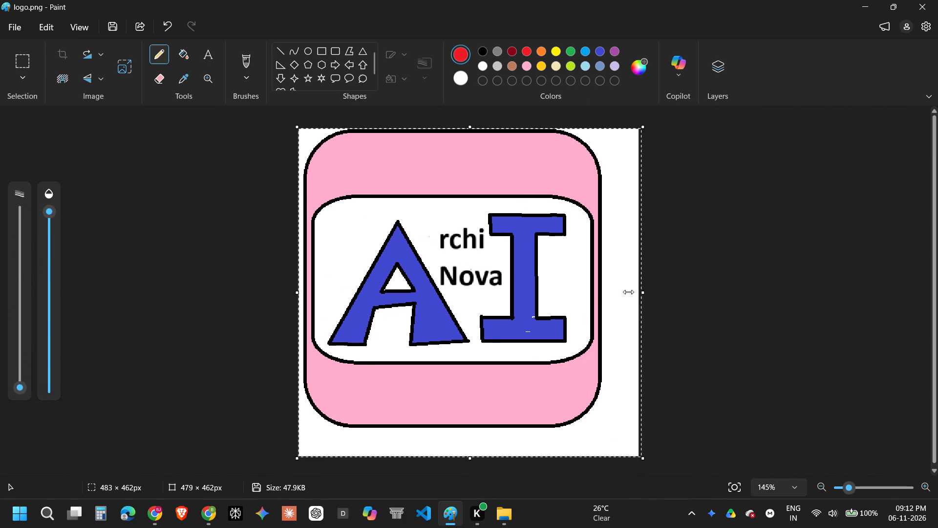
{"action": "left_click_drag", "start_coordinate": [628, 292], "coordinate": [603, 297]}
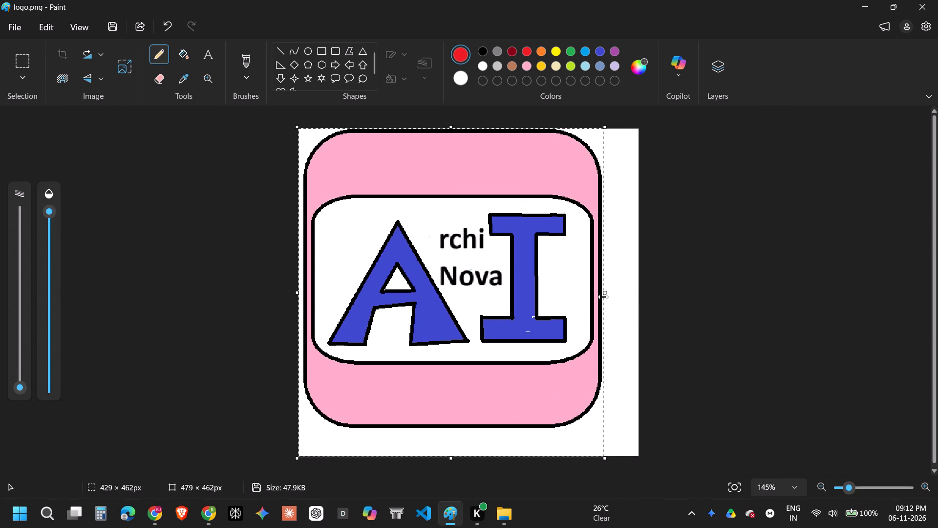
{"action": "left_click_drag", "start_coordinate": [603, 297], "coordinate": [603, 298]}
{"action": "left_click_drag", "start_coordinate": [603, 298], "coordinate": [602, 299]}
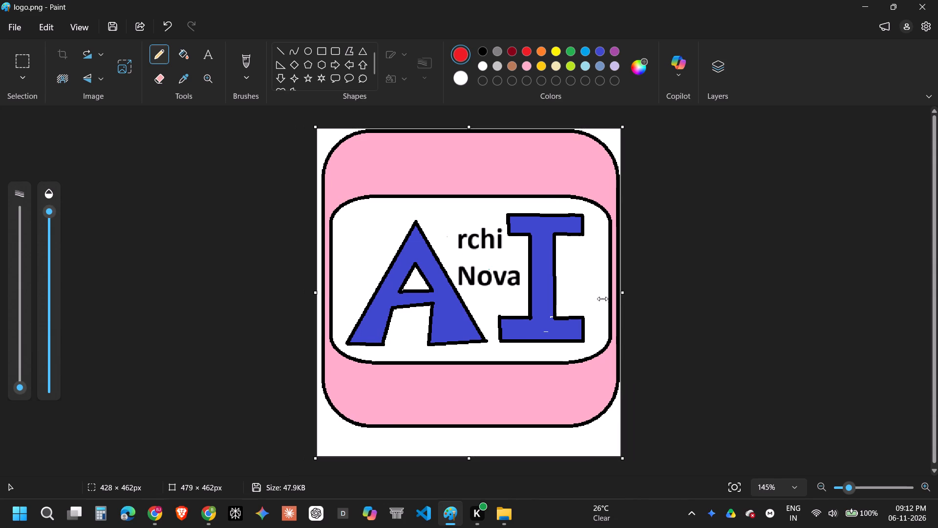
Trim the remaining white margins around the logo, mainly to its left and below, reducing the canvas to about 420 × 421 px.
{"action": "left_click", "coordinate": [315, 296]}
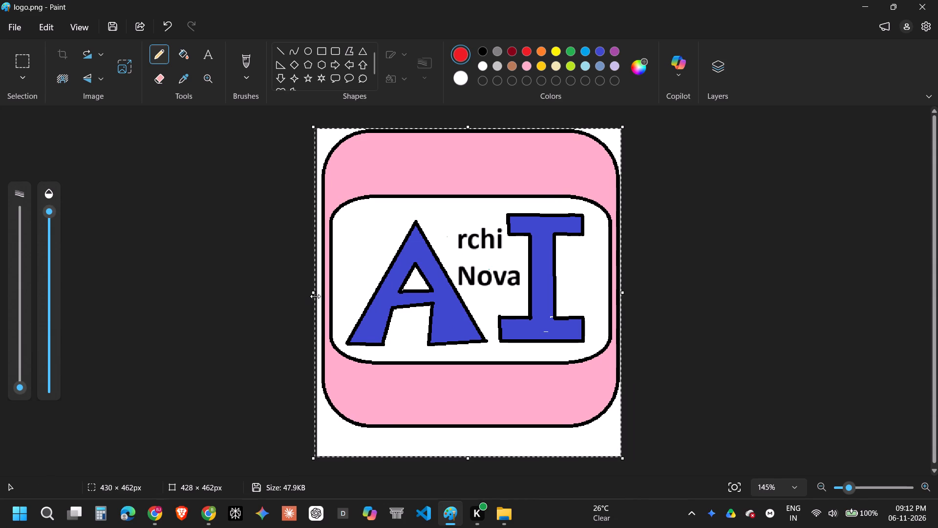
{"action": "left_click_drag", "start_coordinate": [315, 292], "coordinate": [322, 293]}
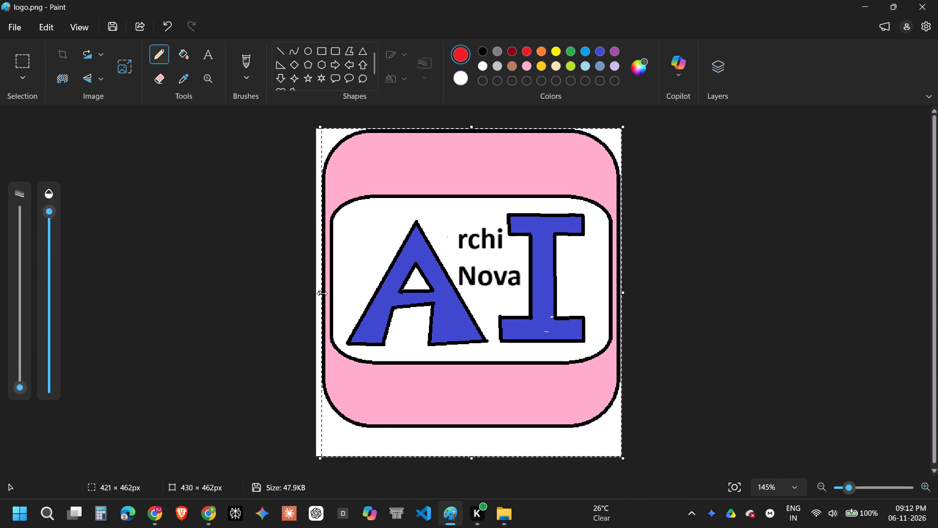
{"action": "left_click_drag", "start_coordinate": [322, 293], "coordinate": [321, 294]}
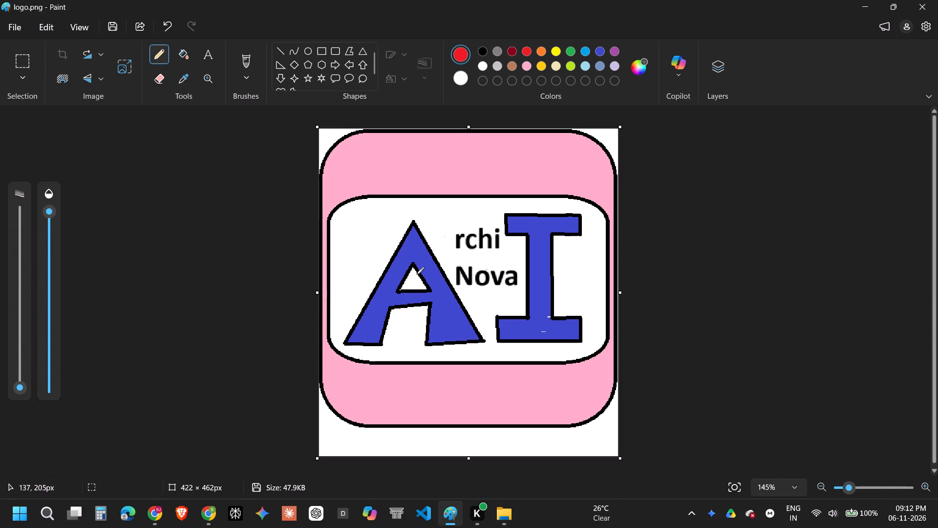
{"action": "left_click_drag", "start_coordinate": [469, 457], "coordinate": [464, 428]}
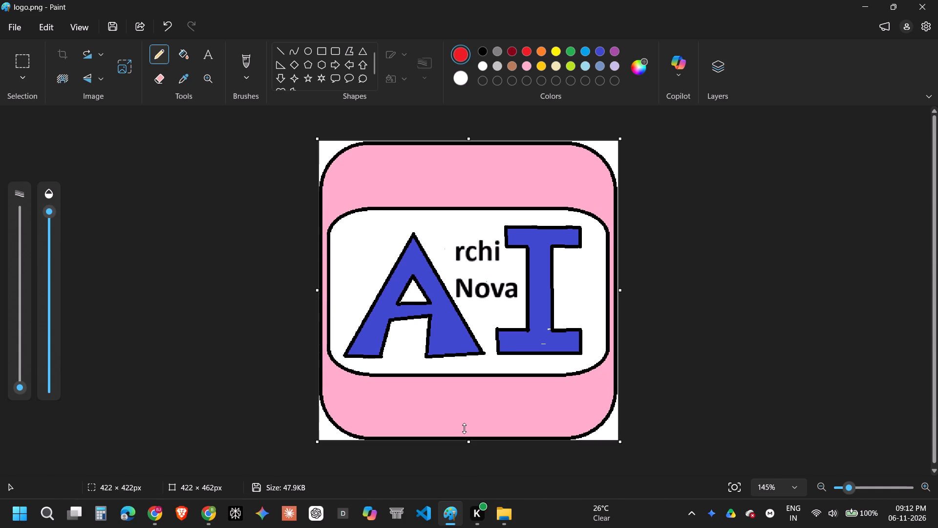
{"action": "left_click", "coordinate": [469, 138]}
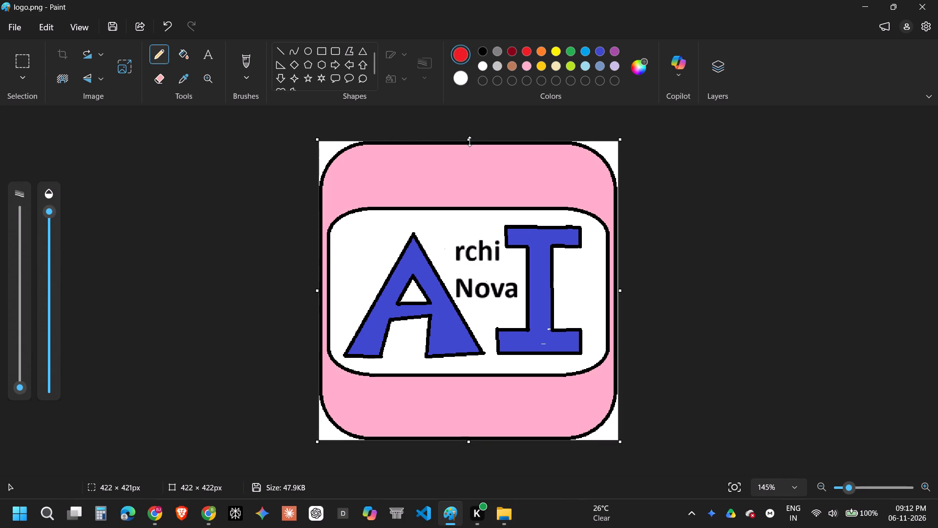
{"action": "left_click", "coordinate": [620, 289]}
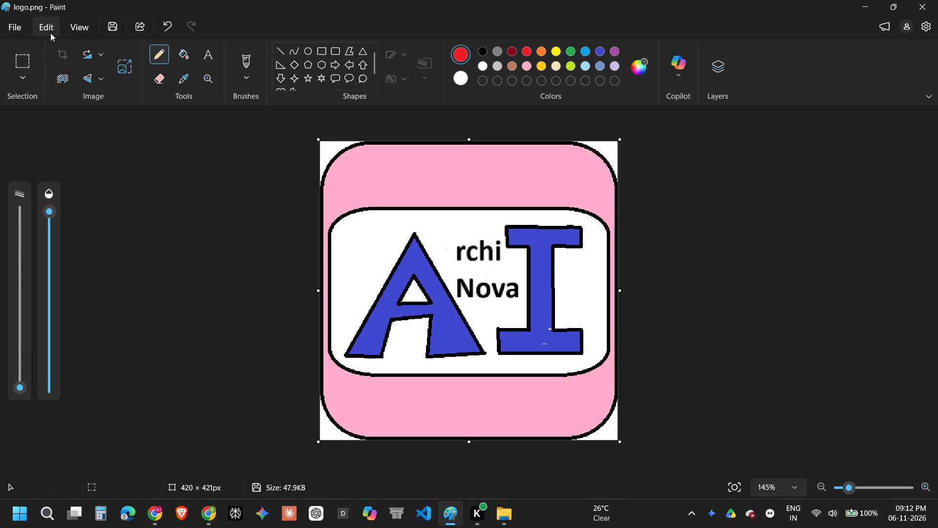
Save the cropped logo as logo.png in PNG format in the Downloads folder.
{"action": "left_click", "coordinate": [107, 26]}
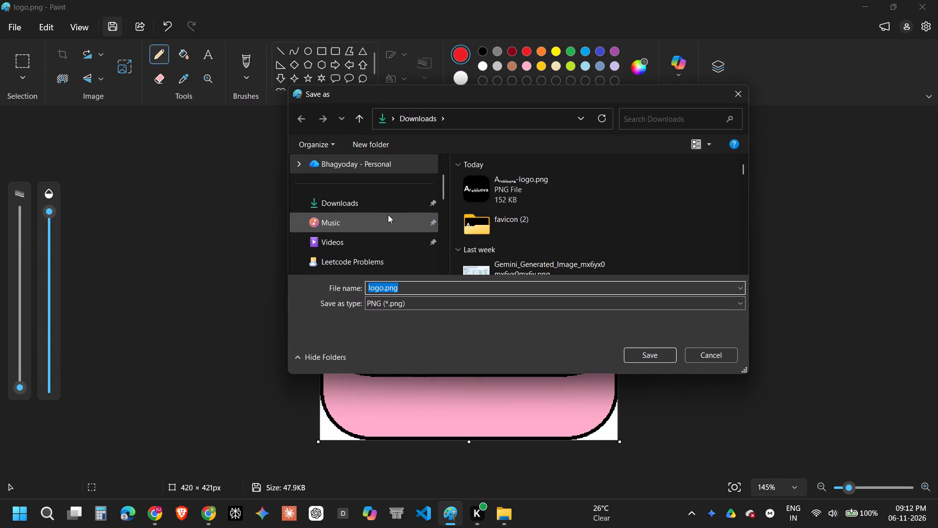
{"action": "left_click", "coordinate": [373, 200]}
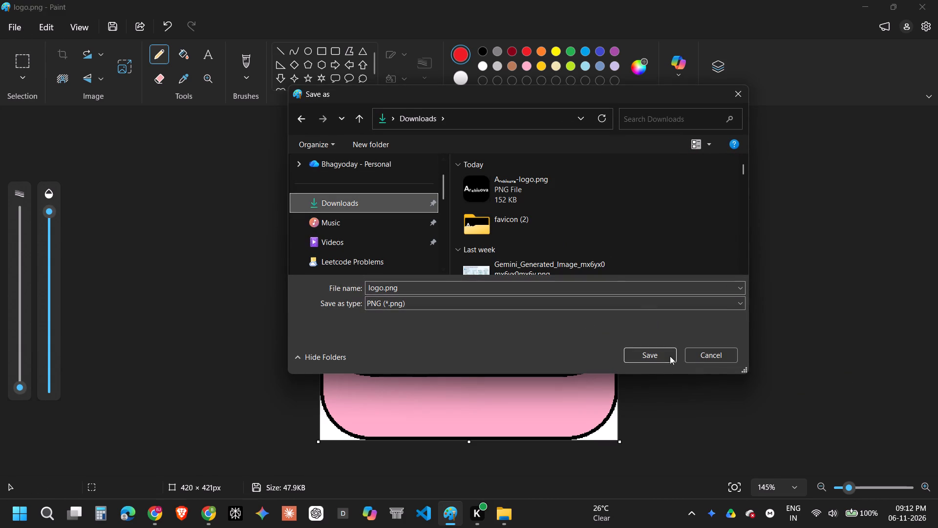
{"action": "left_click", "coordinate": [659, 363]}
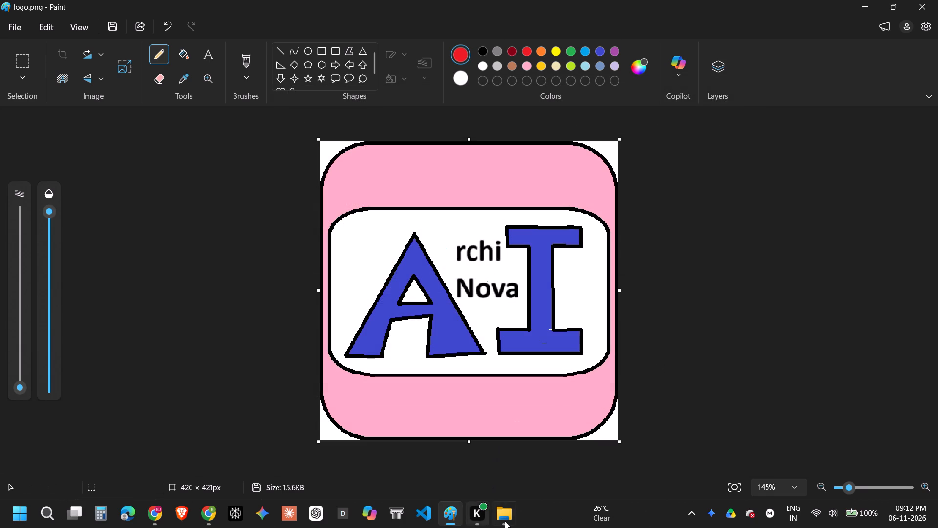
Switch to File Explorer, view the saved logo.png from Downloads to check it, and return to Paint.
{"action": "left_click", "coordinate": [506, 521]}
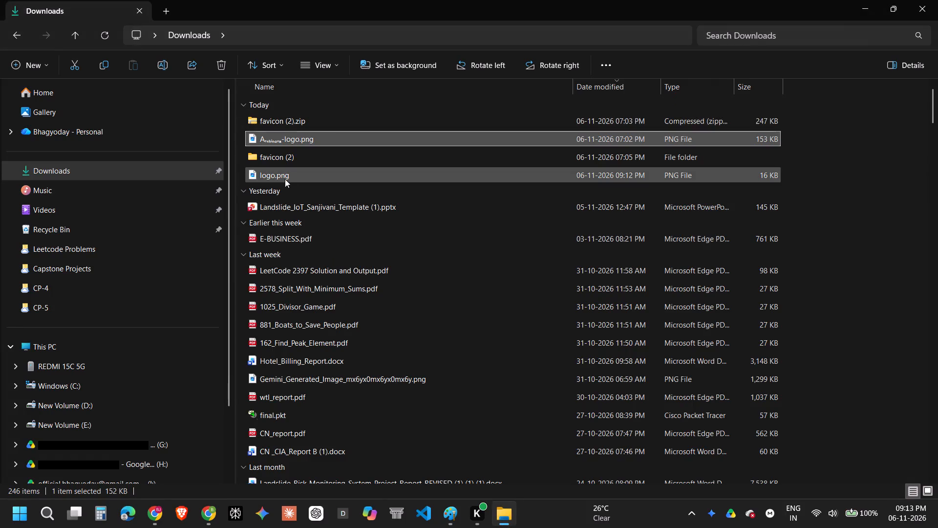
{"action": "double_click", "coordinate": [285, 179]}
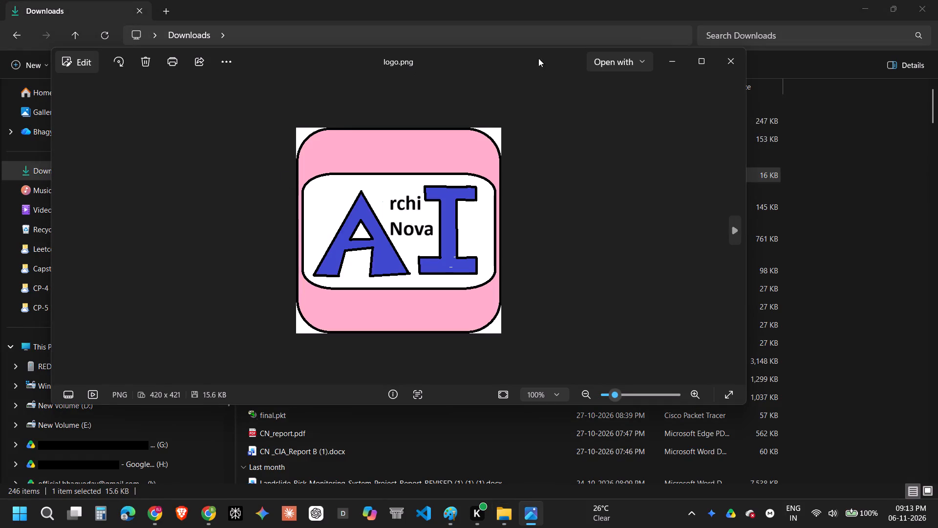
{"action": "left_click", "coordinate": [711, 78]}
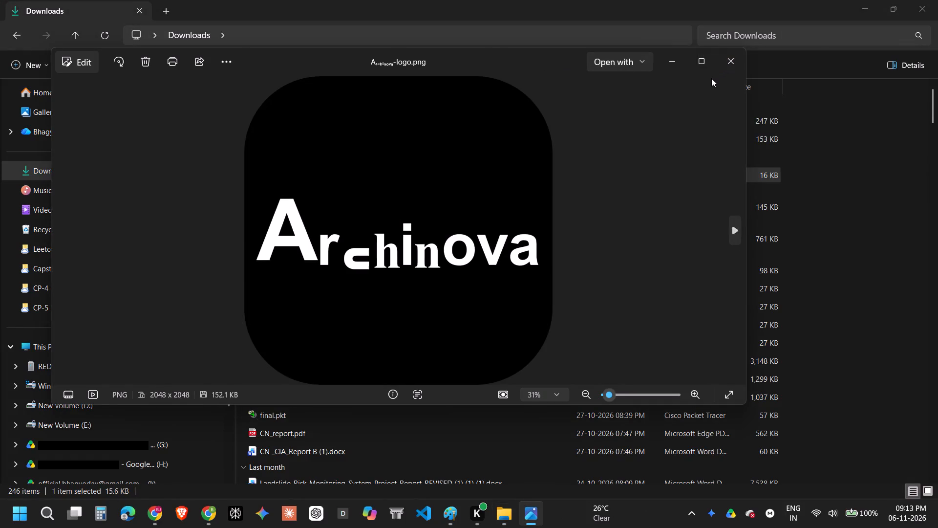
{"action": "left_click", "coordinate": [728, 59]}
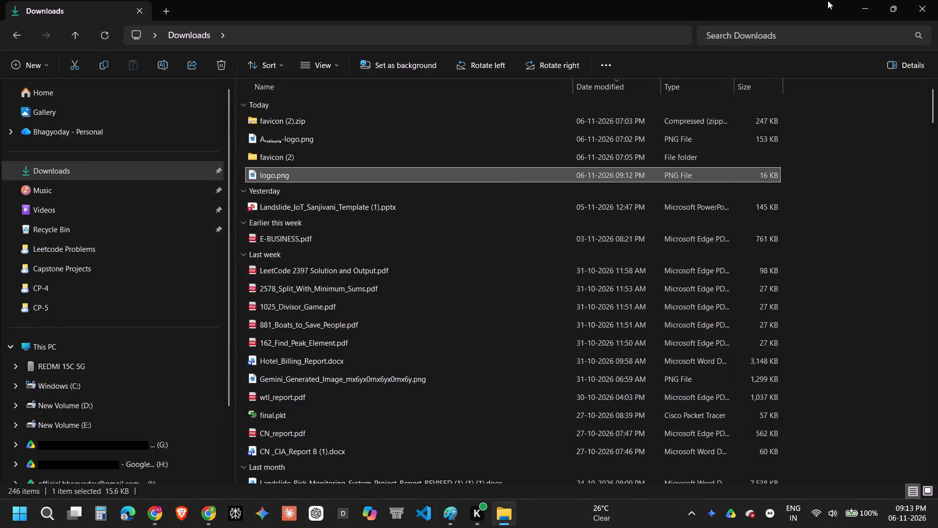
{"action": "double_click", "coordinate": [856, 15]}
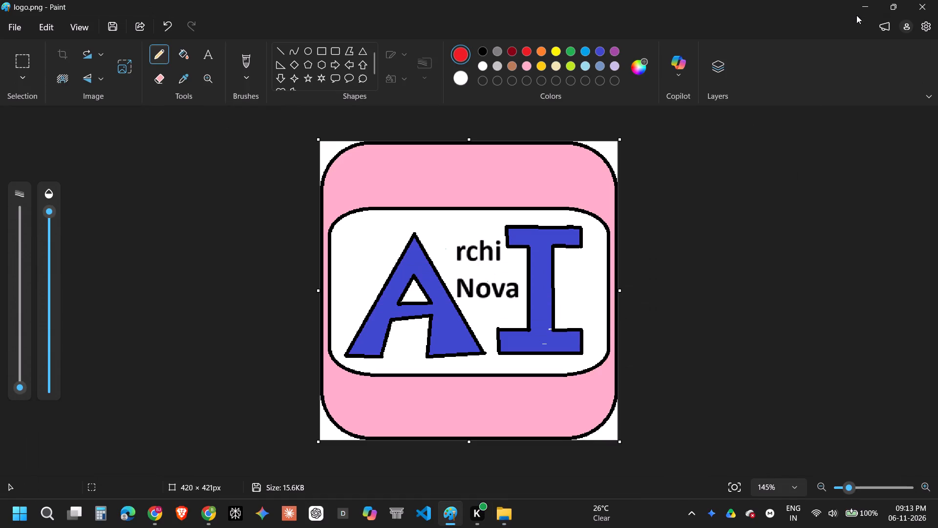
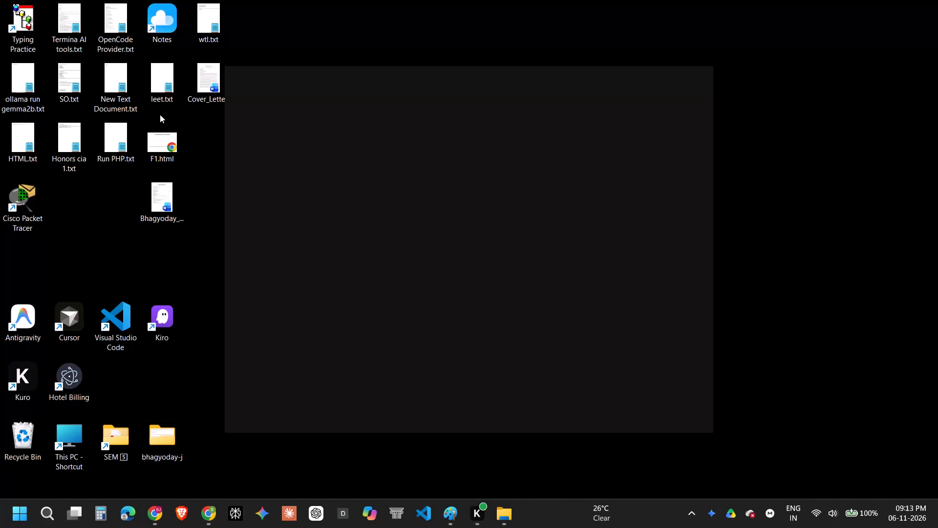
Open the Termina AI tools.txt file from the desktop.
{"action": "double_click", "coordinate": [64, 43]}
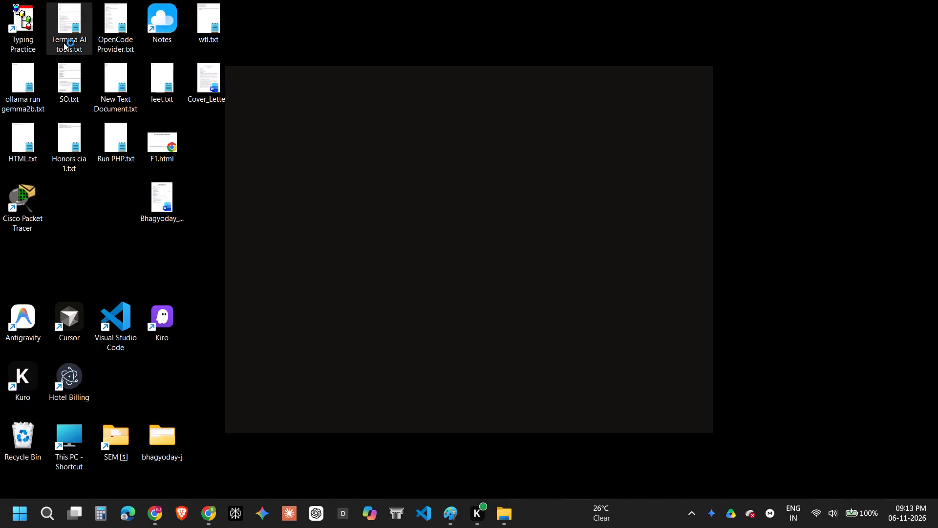
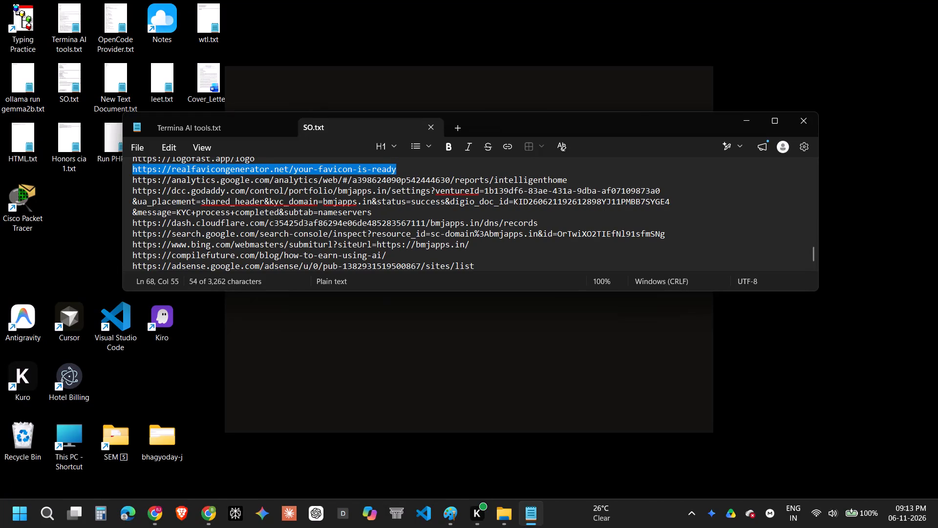
Copy the realfavicongenerator.net/your-favicon-is-ready link from SO.txt and open it in a new Chrome tab.
{"action": "left_click", "coordinate": [410, 164]}
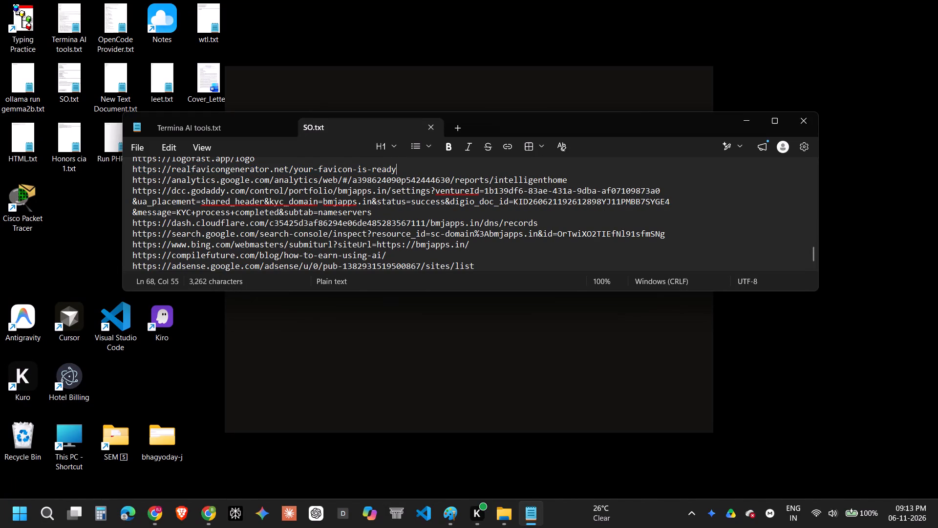
{"action": "left_click_drag", "start_coordinate": [405, 168], "coordinate": [130, 172]}
{"action": "key", "text": "ctrl+c"}
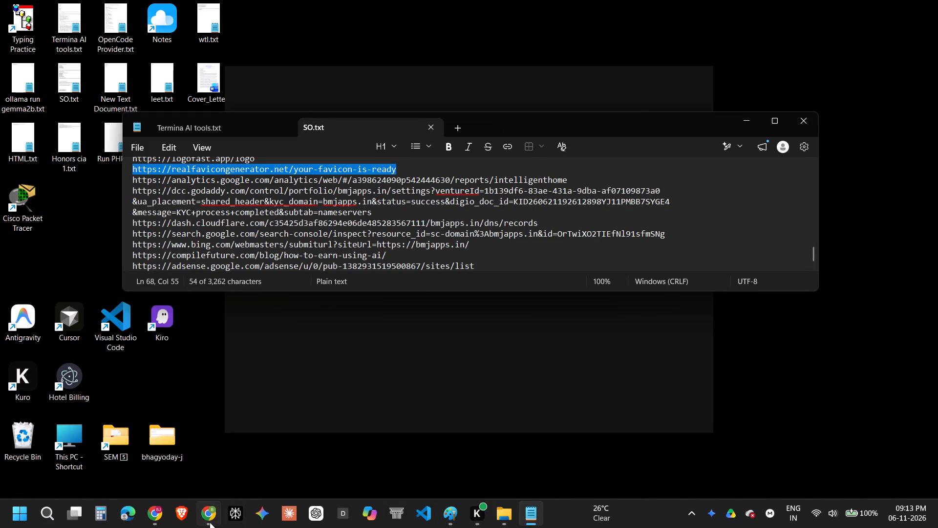
{"action": "left_click", "coordinate": [210, 522]}
{"action": "left_click", "coordinate": [183, 10]}
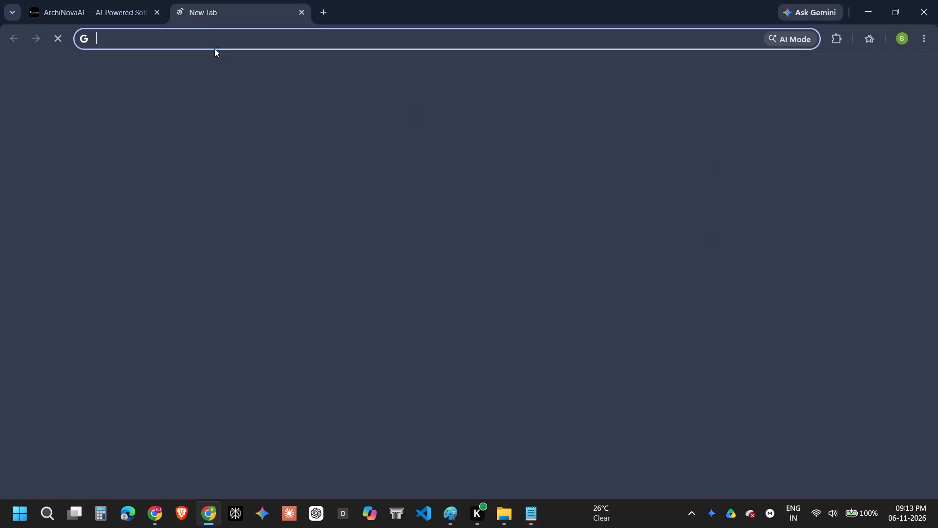
{"action": "key", "text": "ctrl+v"}
{"action": "key", "text": "Return"}
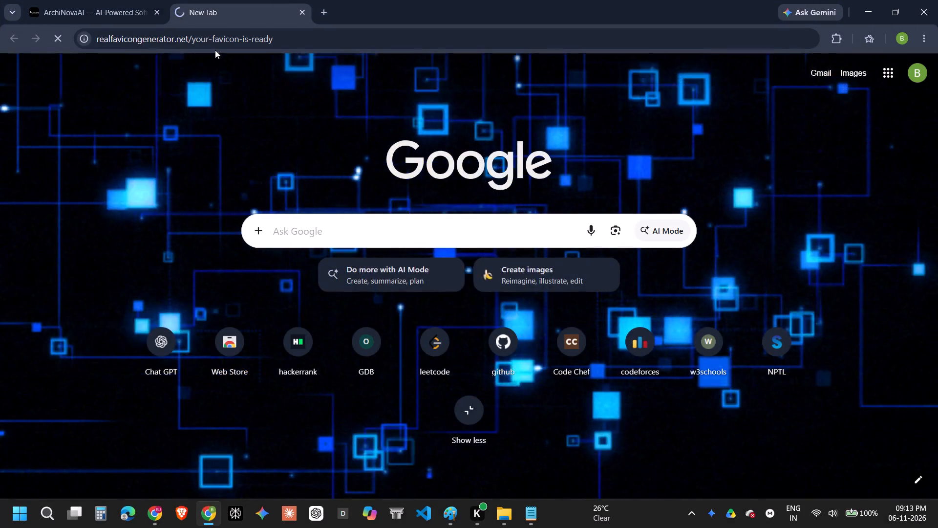
{"action": "left_click", "coordinate": [456, 176]}
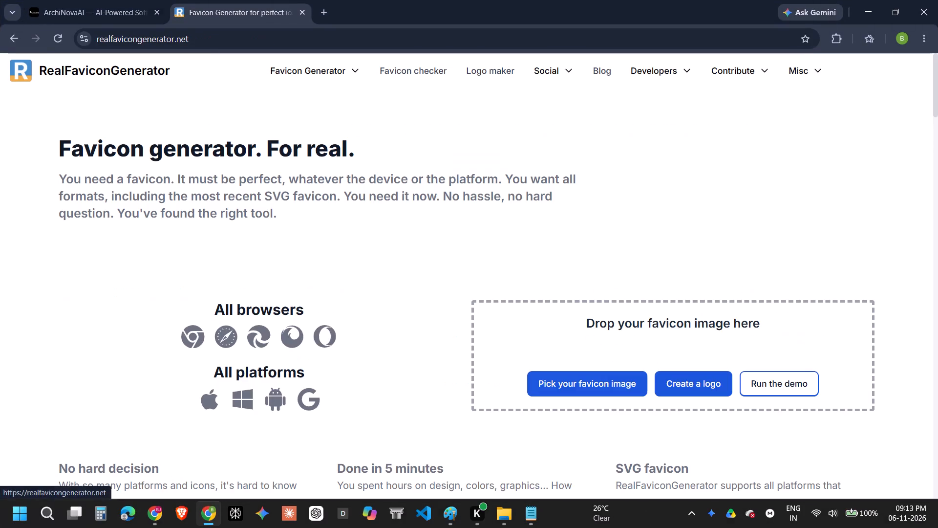
Upload logo.png from the Downloads folder to the favicon generator's image drop area.
{"action": "left_click", "coordinate": [510, 521]}
{"action": "left_click_drag", "start_coordinate": [271, 173], "coordinate": [182, 247]}
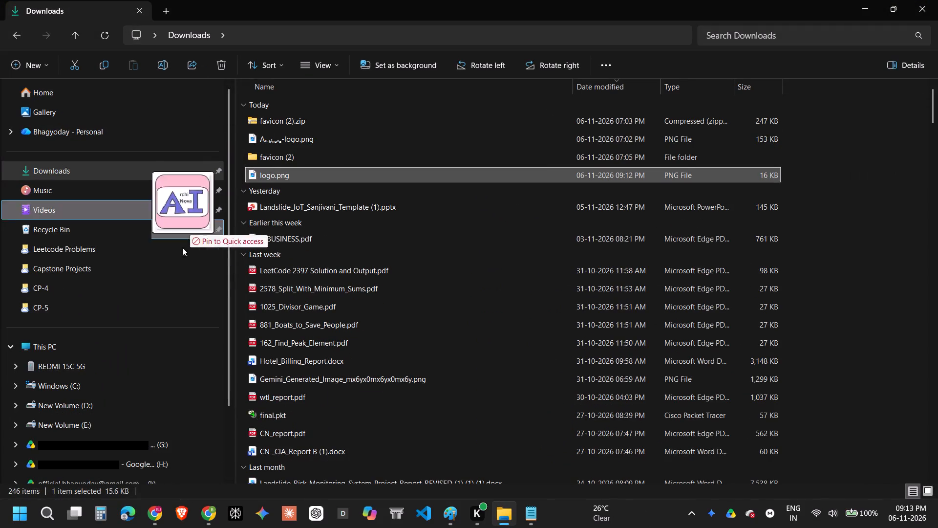
{"action": "left_click_drag", "start_coordinate": [182, 247], "coordinate": [512, 311]}
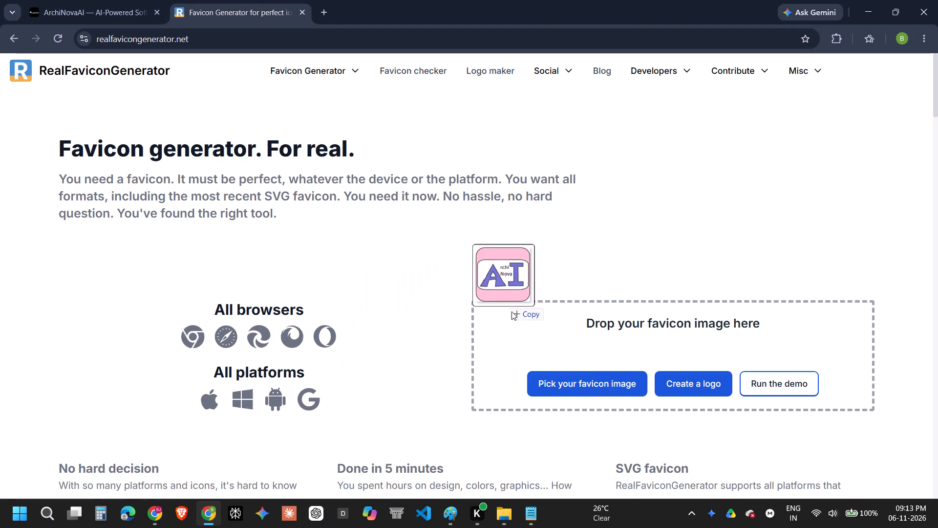
{"action": "left_click_drag", "start_coordinate": [512, 311], "coordinate": [563, 362]}
Review the generated favicon previews down to the web app manifest section, including its background color choices.
{"action": "scroll", "coordinate": [371, 205], "scroll_direction": "down", "scroll_amount": 1}
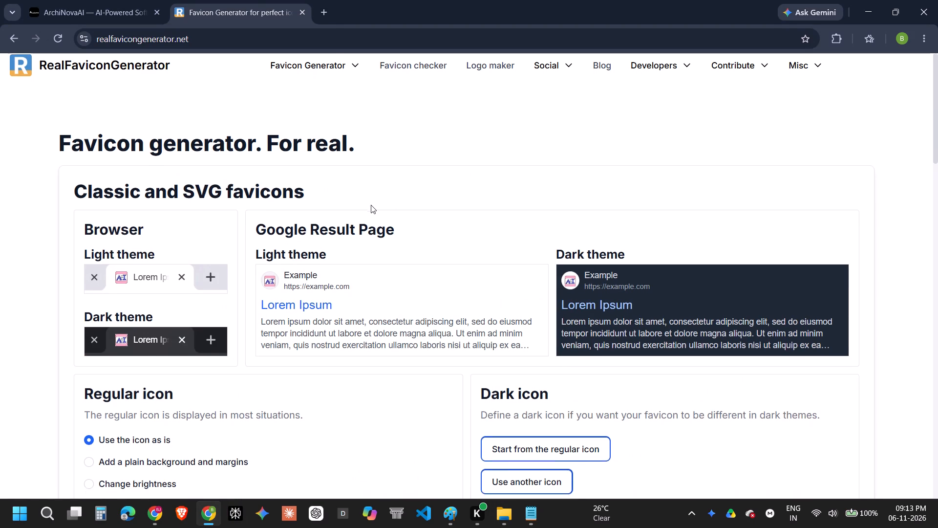
{"action": "scroll", "coordinate": [371, 205], "scroll_direction": "down", "scroll_amount": 2}
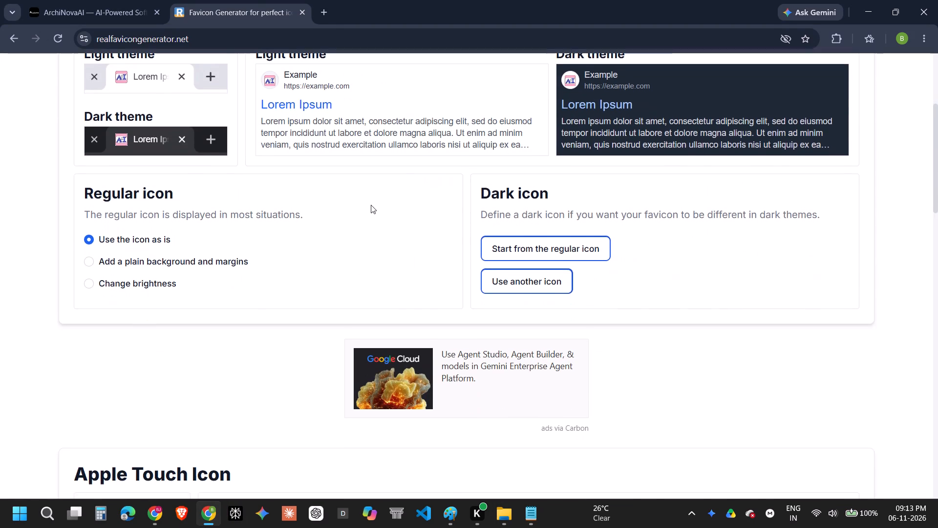
{"action": "scroll", "coordinate": [371, 205], "scroll_direction": "down", "scroll_amount": 1}
{"action": "scroll", "coordinate": [371, 205], "scroll_direction": "up", "scroll_amount": 2}
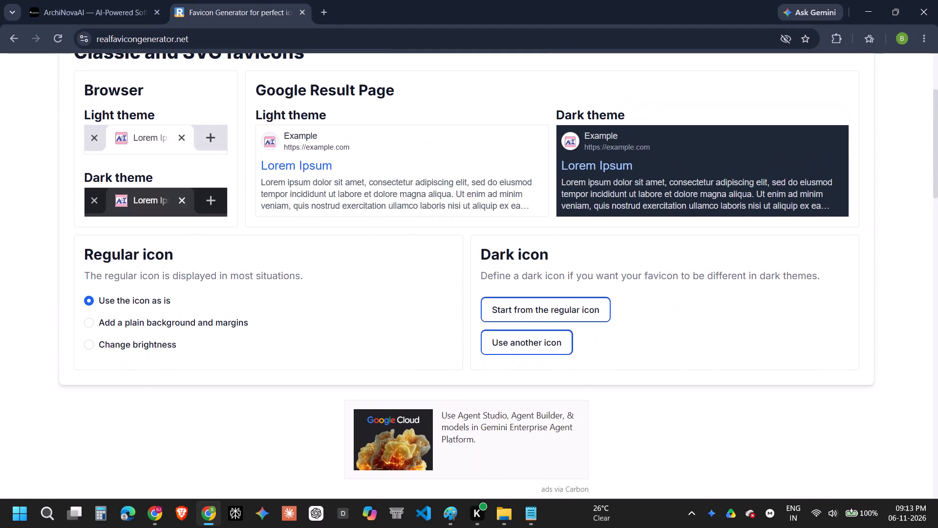
{"action": "scroll", "coordinate": [371, 205], "scroll_direction": "up", "scroll_amount": 1}
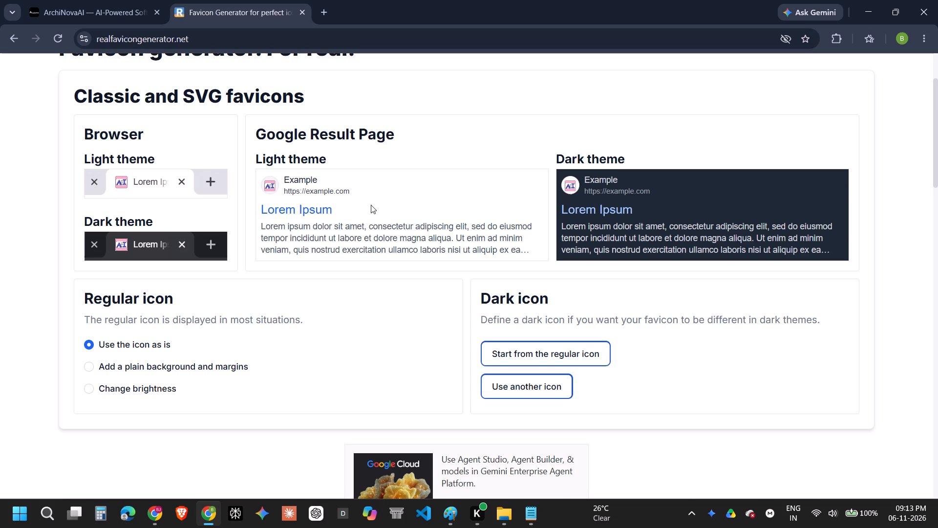
{"action": "scroll", "coordinate": [371, 205], "scroll_direction": "down", "scroll_amount": 1}
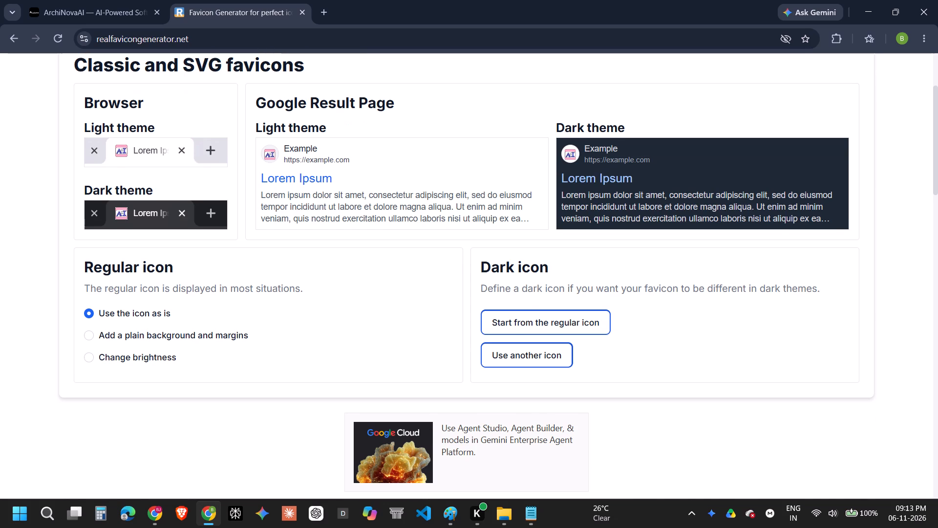
{"action": "scroll", "coordinate": [371, 205], "scroll_direction": "down", "scroll_amount": 6}
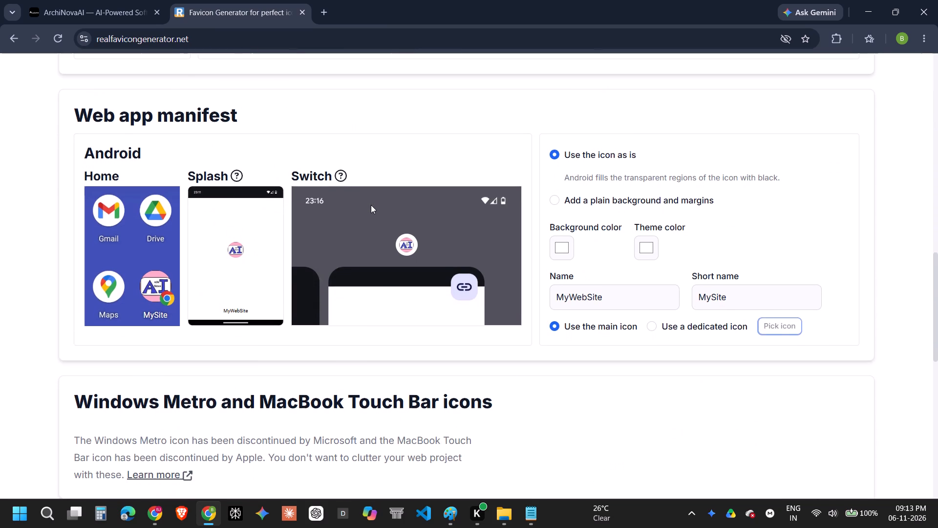
{"action": "scroll", "coordinate": [371, 205], "scroll_direction": "down", "scroll_amount": 1}
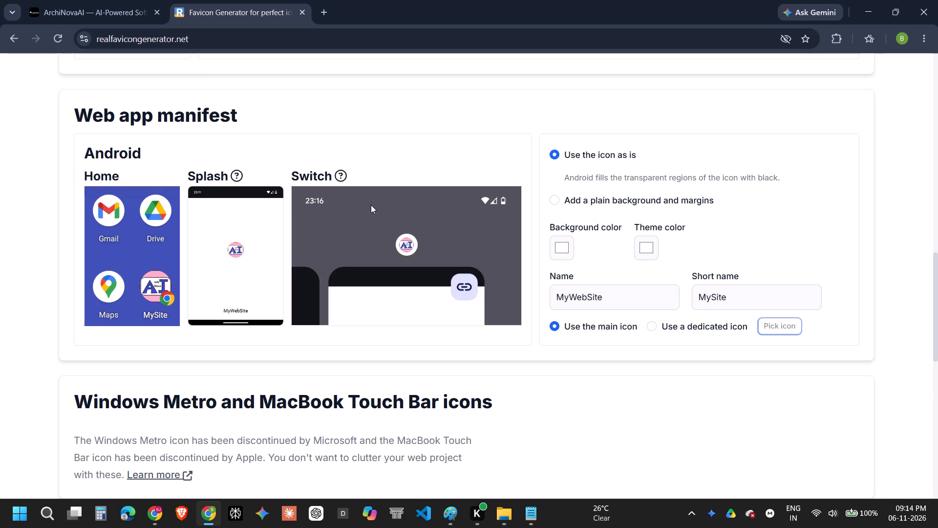
{"action": "left_click", "coordinate": [560, 254]}
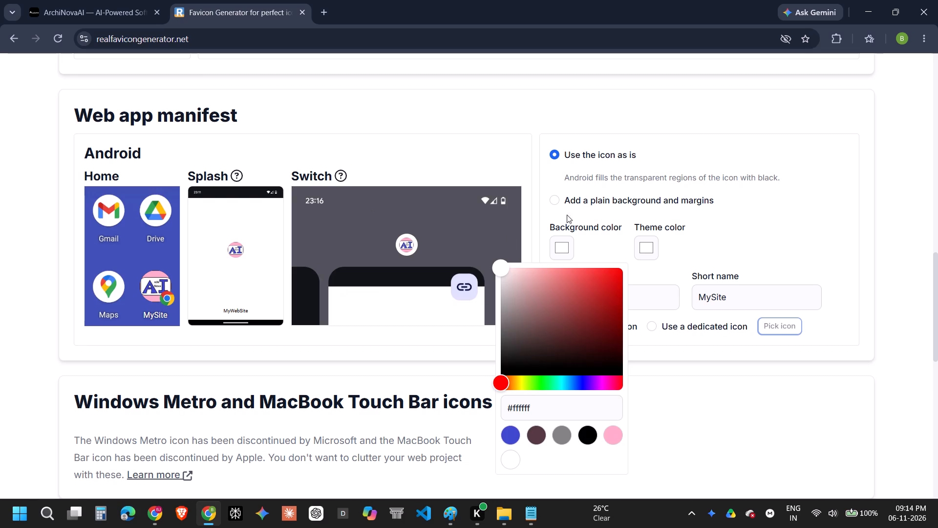
{"action": "left_click", "coordinate": [616, 114]}
Examine the logo enlarged in the light and dark theme previews for the browser tab and Google result page.
{"action": "scroll", "coordinate": [616, 114], "scroll_direction": "up", "scroll_amount": 7}
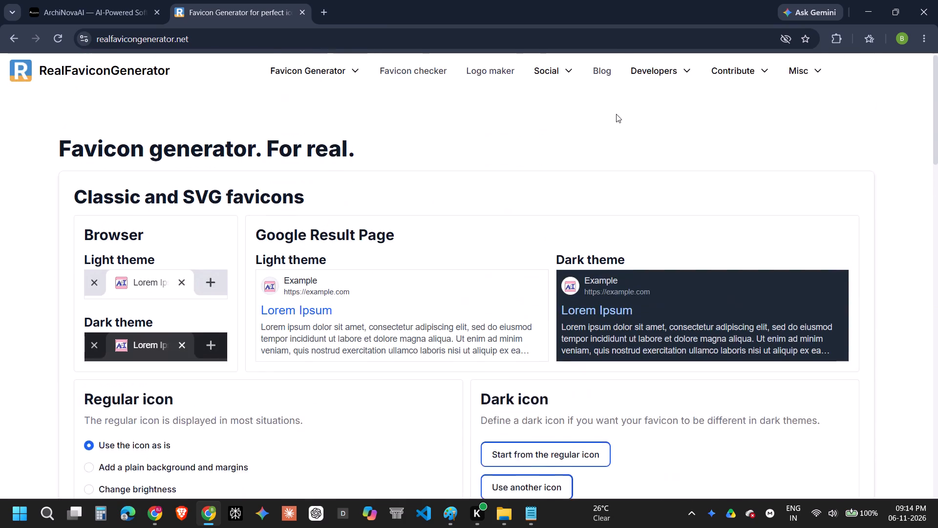
{"action": "scroll", "coordinate": [616, 114], "scroll_direction": "down", "scroll_amount": 1}
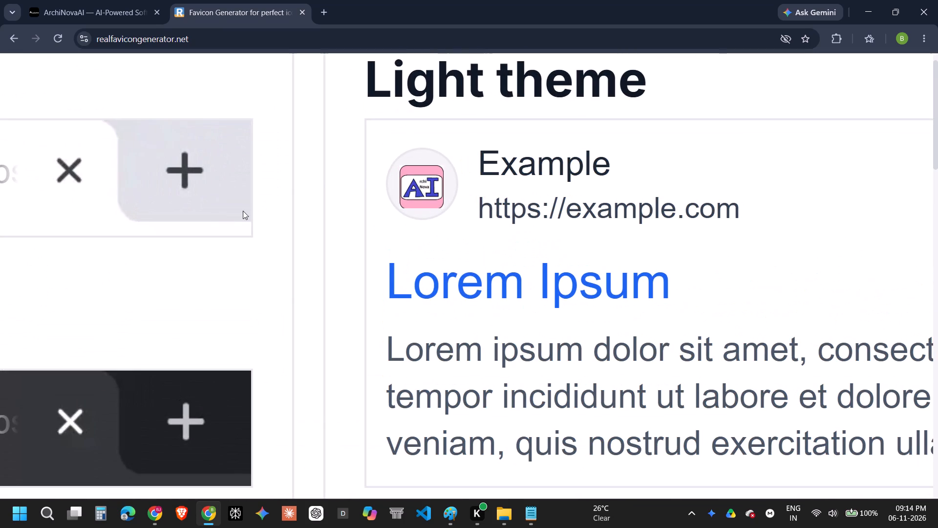
{"action": "left_click_drag", "start_coordinate": [246, 268], "coordinate": [353, 250]}
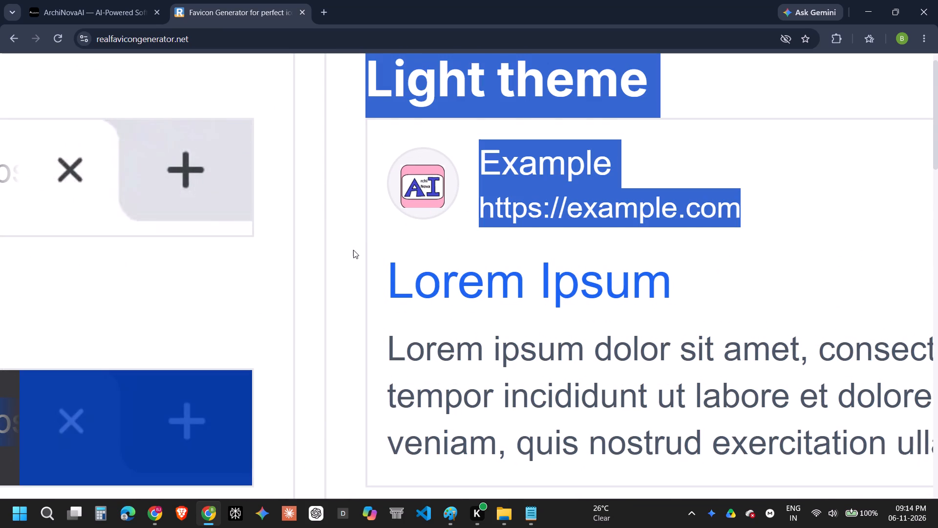
{"action": "left_click", "coordinate": [353, 250]}
{"action": "scroll", "coordinate": [202, 271], "scroll_direction": "right", "scroll_amount": 3}
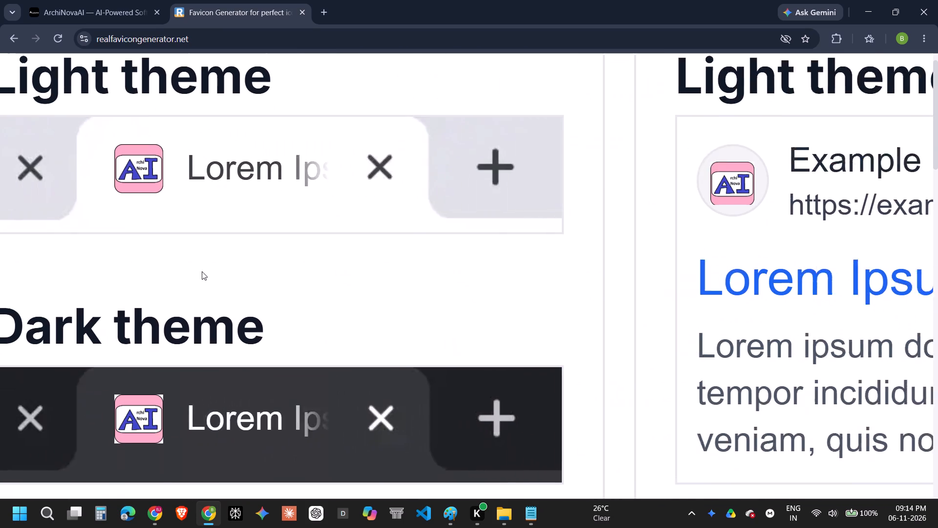
{"action": "scroll", "coordinate": [202, 271], "scroll_direction": "right", "scroll_amount": 3}
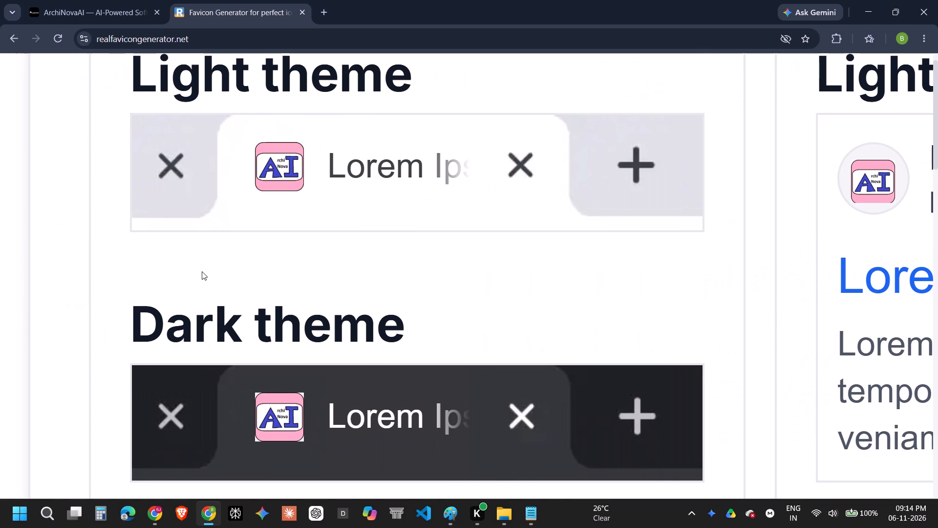
{"action": "scroll", "coordinate": [202, 271], "scroll_direction": "down", "scroll_amount": 1}
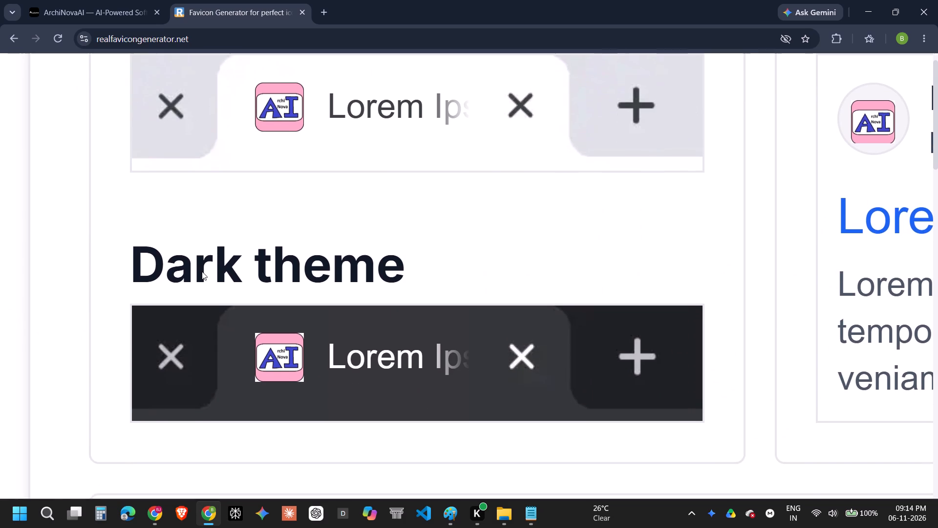
{"action": "scroll", "coordinate": [202, 271], "scroll_direction": "down", "scroll_amount": 2}
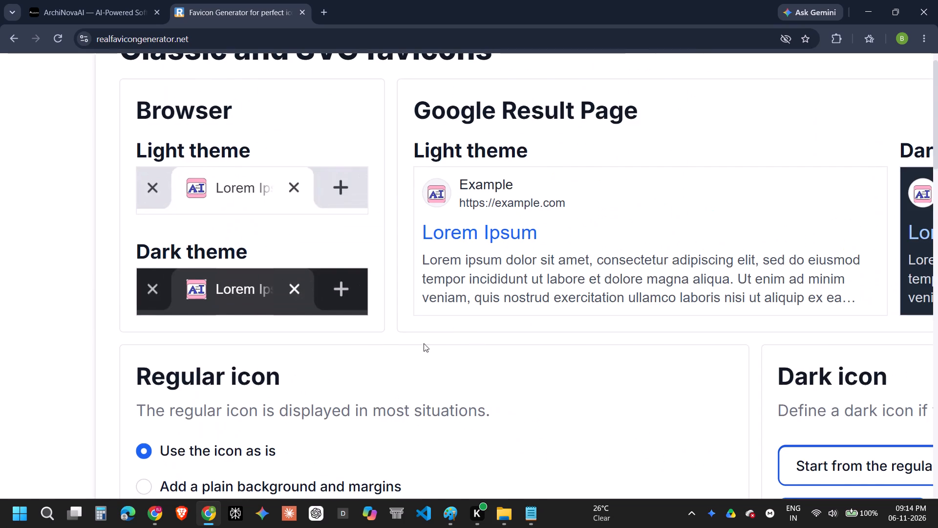
{"action": "scroll", "coordinate": [486, 351], "scroll_direction": "down", "scroll_amount": 3}
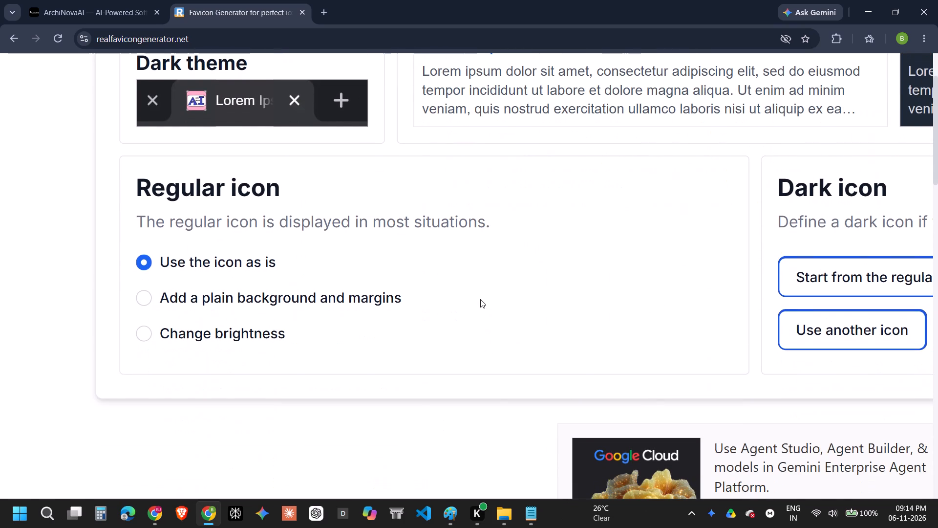
{"action": "scroll", "coordinate": [480, 299], "scroll_direction": "left", "scroll_amount": 3}
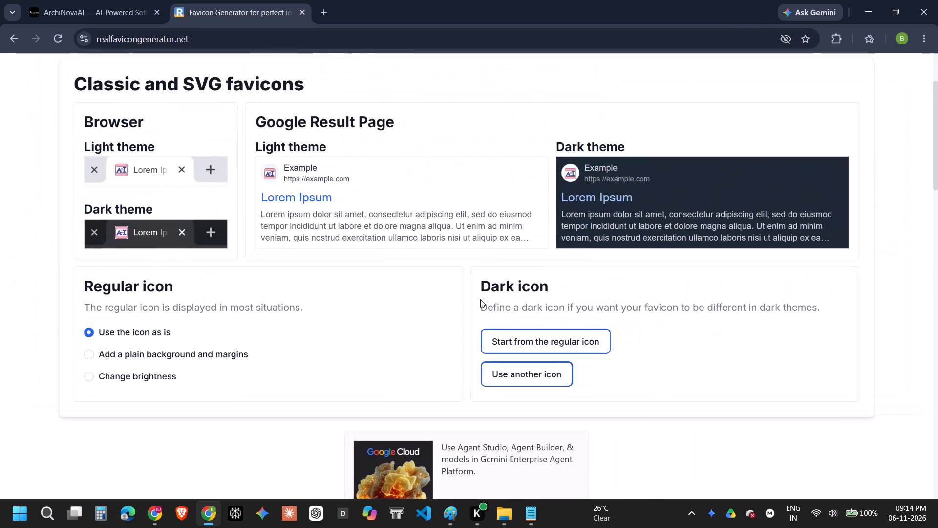
Create the dark icon from the regular icon, with a plain background and margins.
{"action": "left_click", "coordinate": [549, 373]}
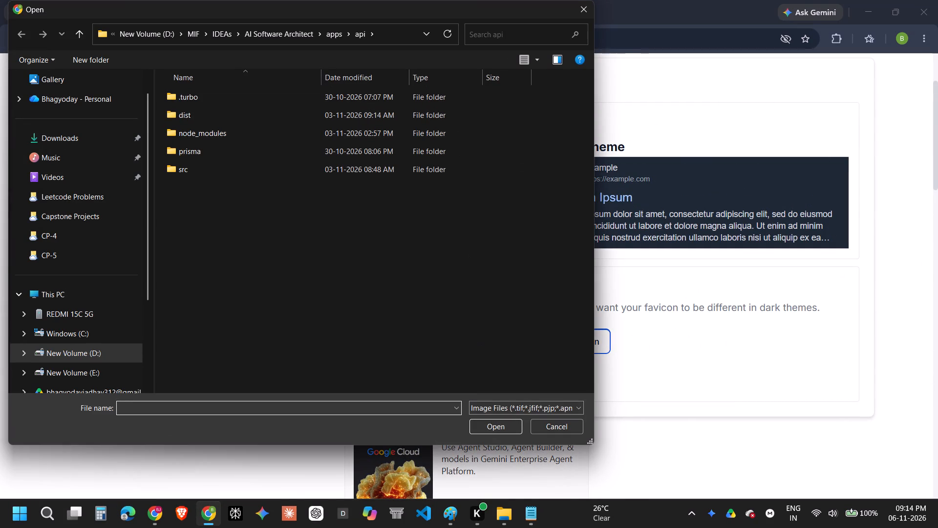
{"action": "left_click", "coordinate": [580, 9]}
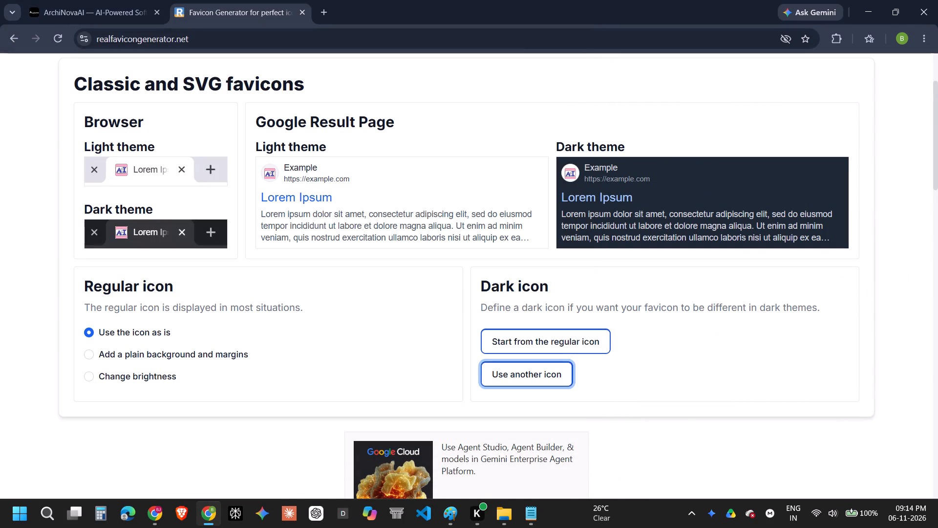
{"action": "left_click", "coordinate": [515, 349]}
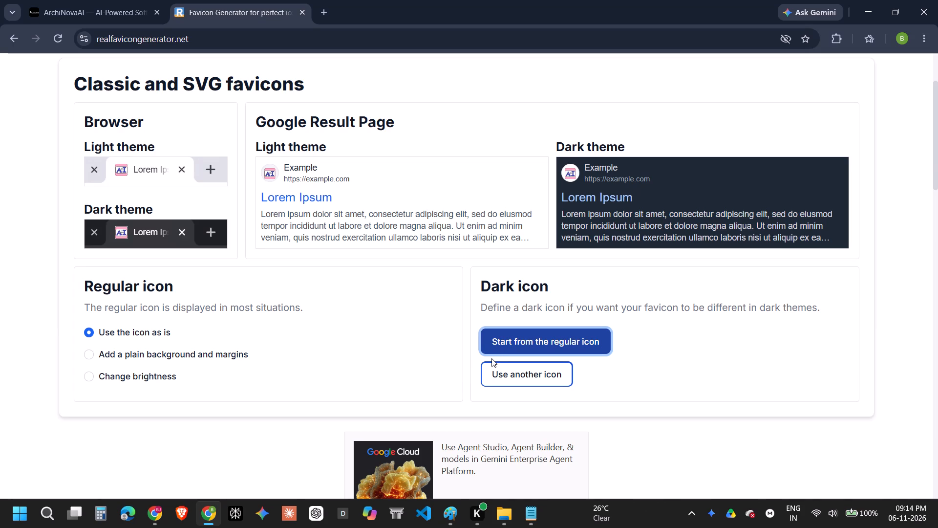
{"action": "left_click", "coordinate": [488, 358]}
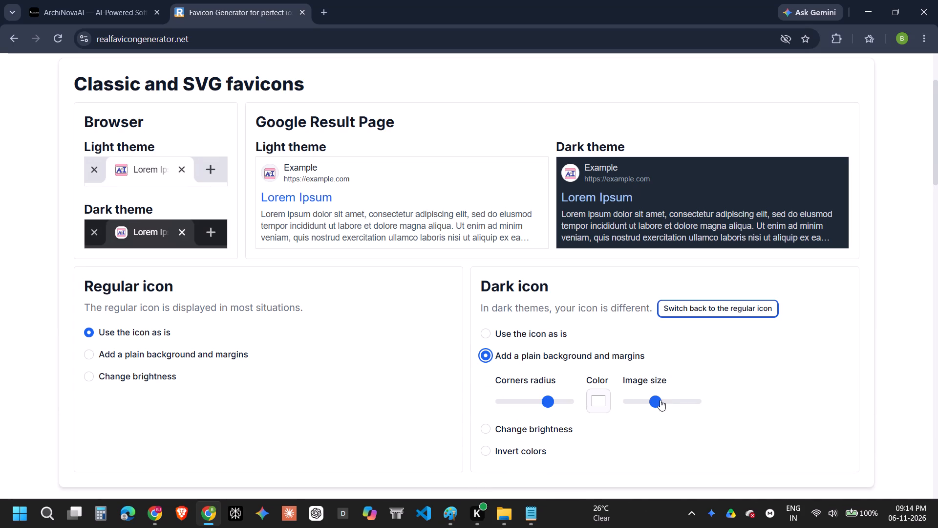
Increase the dark icon's image size to slightly past the middle of its range.
{"action": "left_click_drag", "start_coordinate": [660, 400], "coordinate": [655, 404]}
{"action": "left_click_drag", "start_coordinate": [655, 404], "coordinate": [666, 413]}
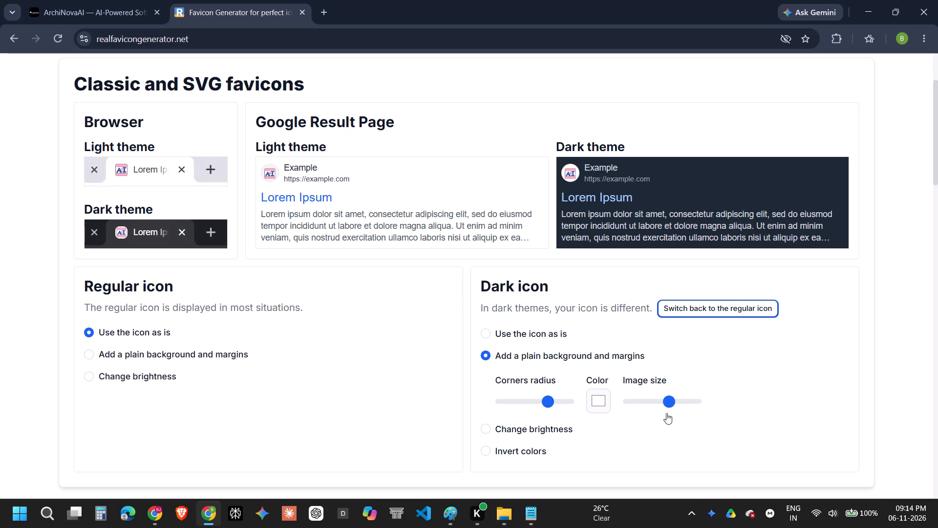
{"action": "left_click_drag", "start_coordinate": [666, 413], "coordinate": [655, 416]}
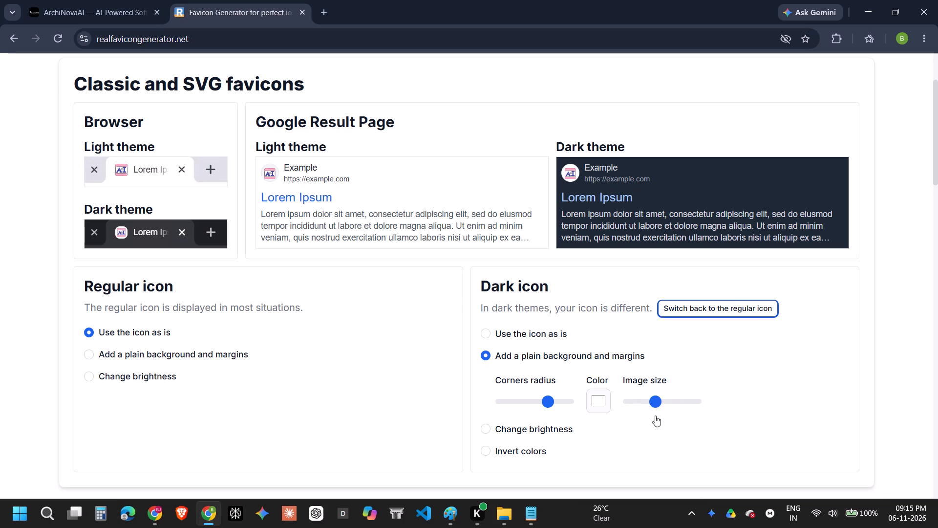
{"action": "left_click_drag", "start_coordinate": [655, 416], "coordinate": [661, 416]}
{"action": "left_click_drag", "start_coordinate": [661, 416], "coordinate": [662, 416]}
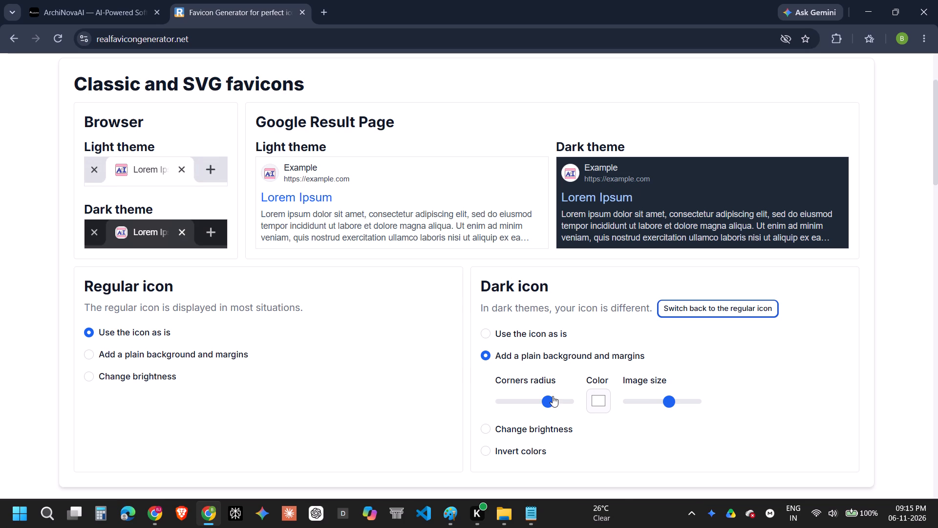
Reduce the dark icon's corners radius to near the low end of its range.
{"action": "left_click_drag", "start_coordinate": [553, 396], "coordinate": [516, 395]}
{"action": "left_click_drag", "start_coordinate": [516, 395], "coordinate": [470, 407]}
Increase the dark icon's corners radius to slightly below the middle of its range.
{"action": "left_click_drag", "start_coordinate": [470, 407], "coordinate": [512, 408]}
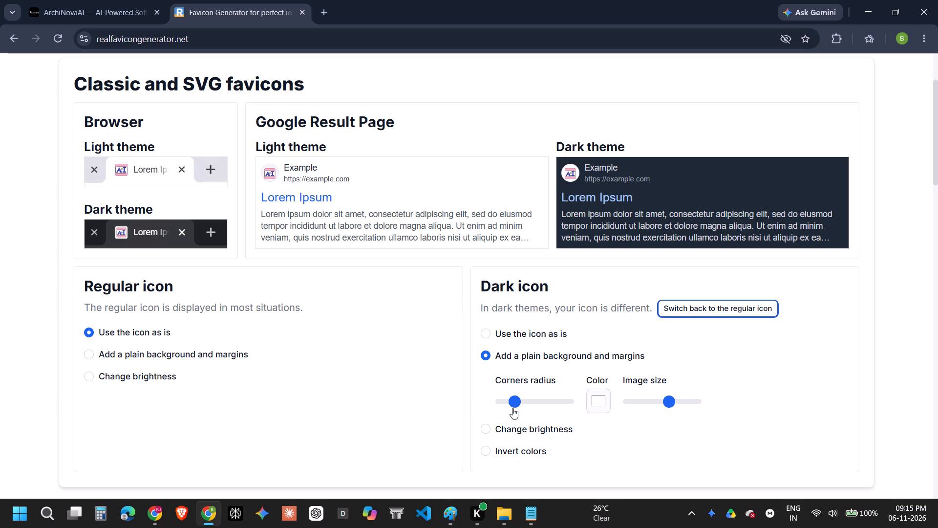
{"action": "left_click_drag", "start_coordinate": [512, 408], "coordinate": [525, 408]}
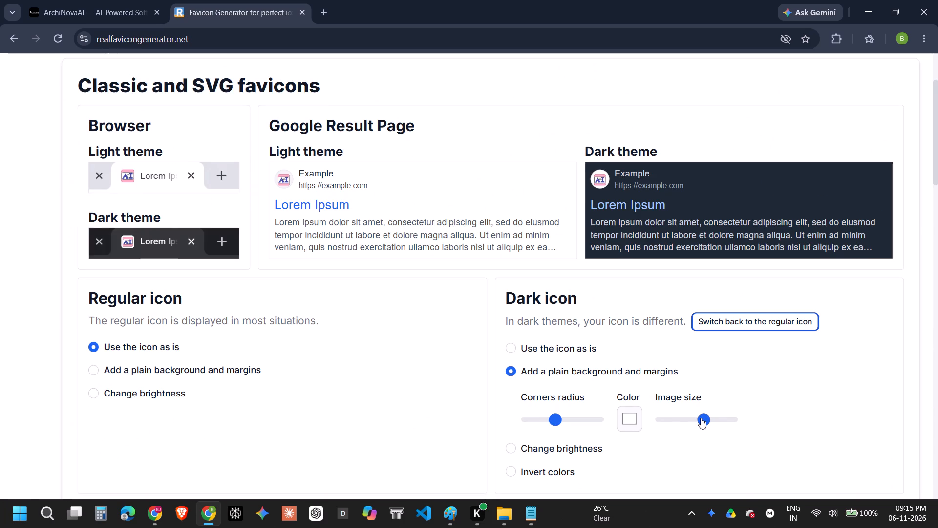
Increase the dark icon's image size to about three quarters of its range.
{"action": "left_click_drag", "start_coordinate": [701, 418], "coordinate": [708, 421]}
{"action": "left_click_drag", "start_coordinate": [708, 421], "coordinate": [711, 422]}
{"action": "scroll", "coordinate": [163, 287], "scroll_direction": "left", "scroll_amount": 1}
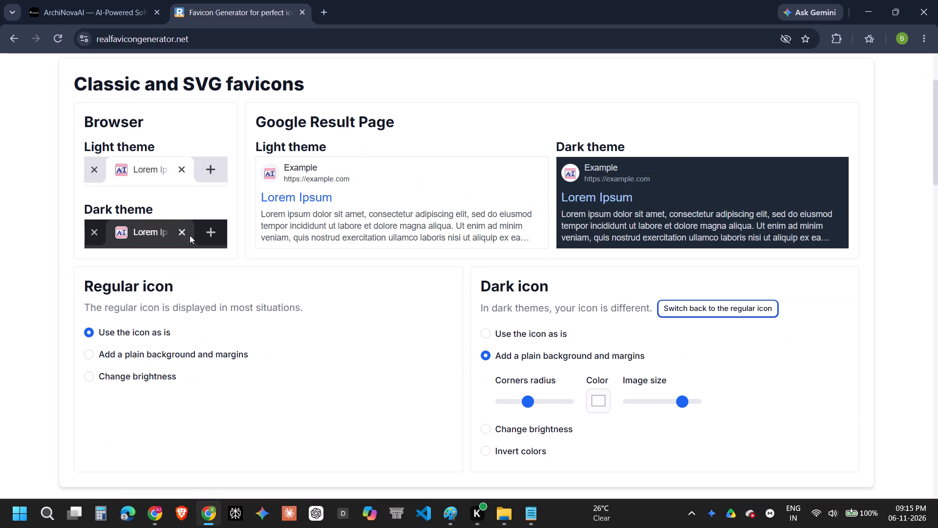
{"action": "left_click_drag", "start_coordinate": [680, 399], "coordinate": [685, 401]}
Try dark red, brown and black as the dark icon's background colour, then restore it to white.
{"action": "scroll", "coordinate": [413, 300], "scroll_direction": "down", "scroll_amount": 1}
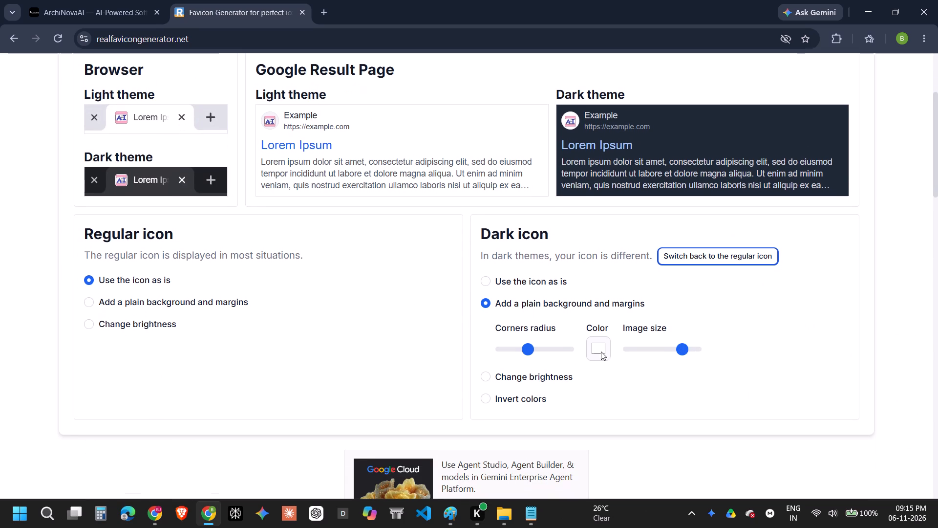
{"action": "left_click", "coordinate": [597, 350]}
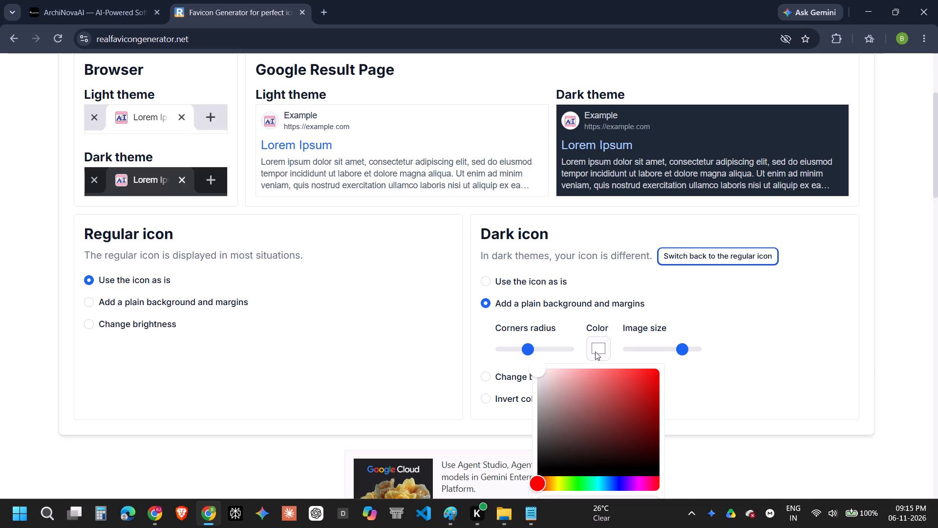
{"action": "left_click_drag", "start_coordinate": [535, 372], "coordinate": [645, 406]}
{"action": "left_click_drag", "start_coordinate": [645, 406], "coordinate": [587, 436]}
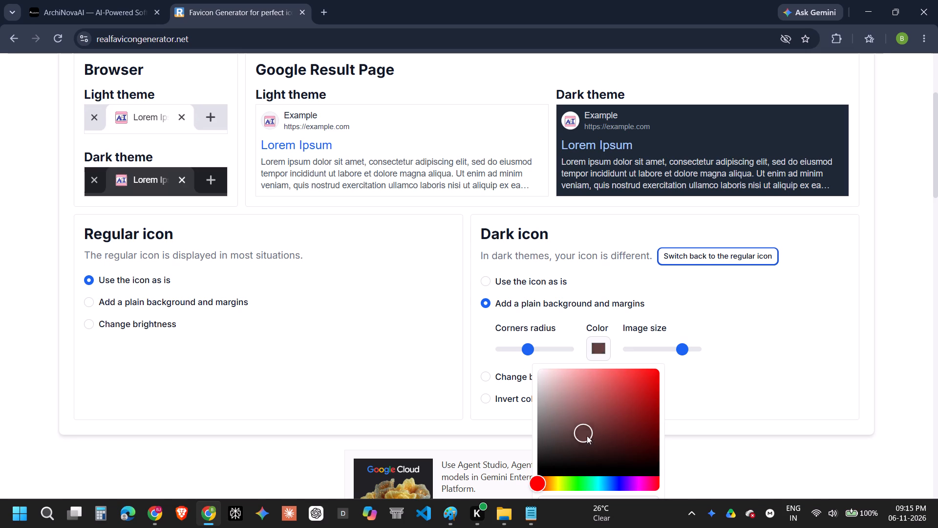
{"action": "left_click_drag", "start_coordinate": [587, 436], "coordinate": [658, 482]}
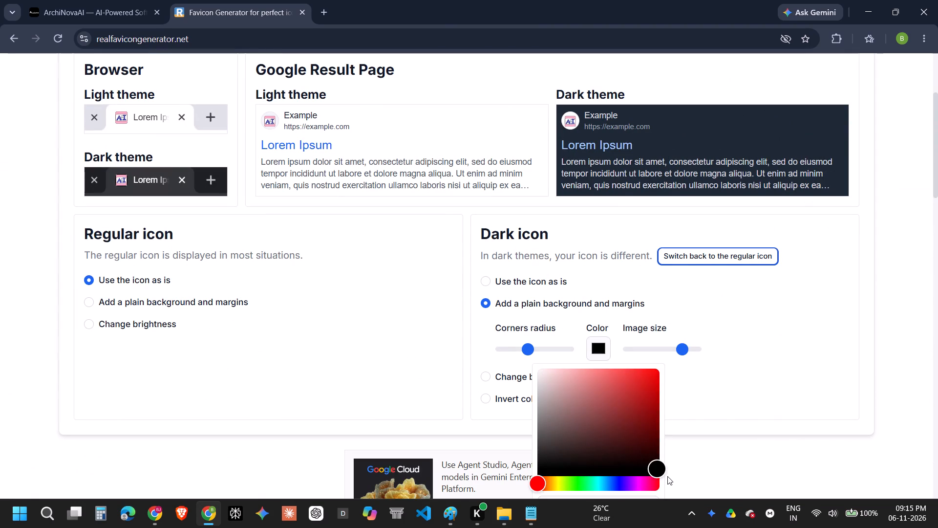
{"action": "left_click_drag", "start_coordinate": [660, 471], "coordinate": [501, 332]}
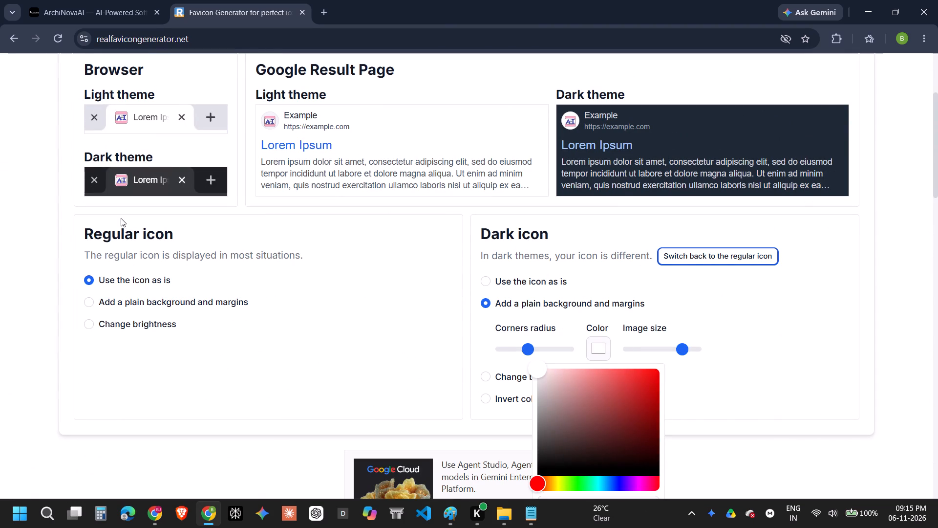
Examine the enlarged browser tab and Google result previews, and compare them with the Apple Touch Icon preview for iOS.
{"action": "left_click_drag", "start_coordinate": [158, 134], "coordinate": [170, 162]}
{"action": "scroll", "coordinate": [143, 183], "scroll_direction": "up", "scroll_amount": 1}
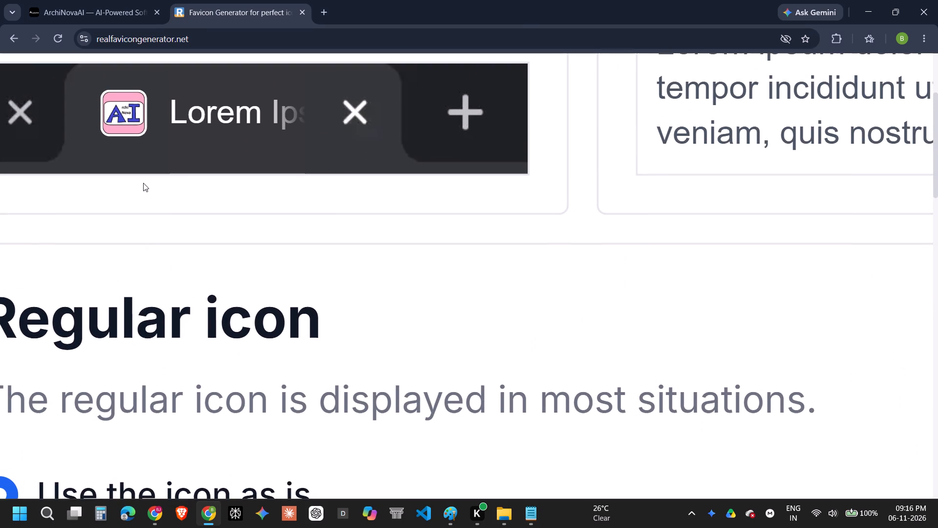
{"action": "scroll", "coordinate": [143, 183], "scroll_direction": "up", "scroll_amount": 1}
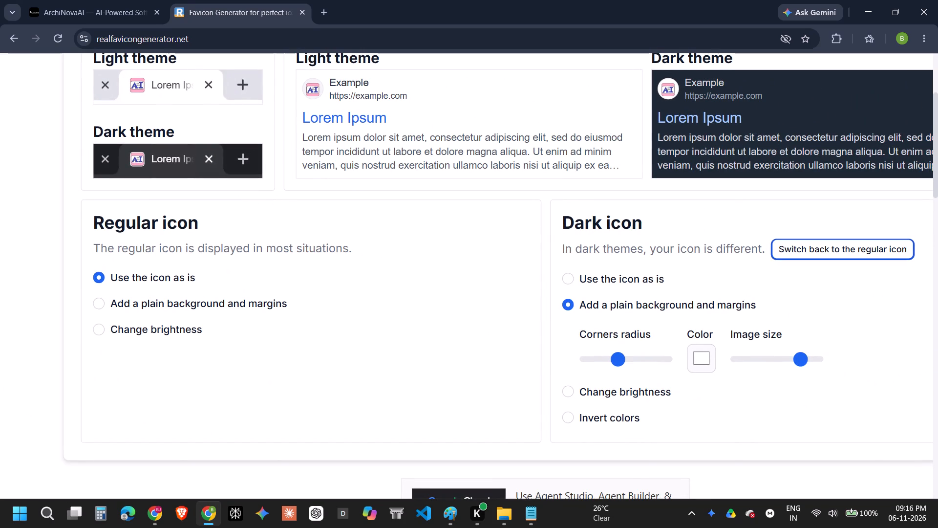
{"action": "left_click", "coordinate": [321, 125]}
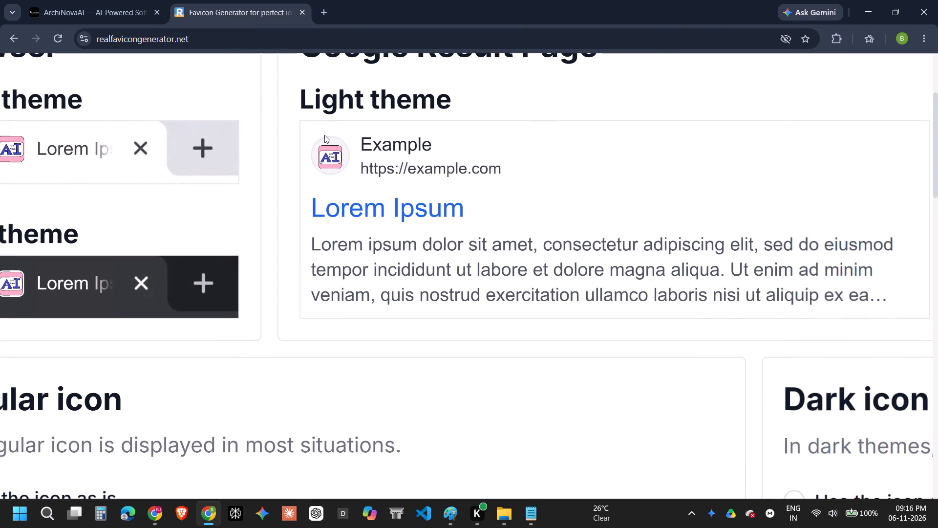
{"action": "scroll", "coordinate": [19, 131], "scroll_direction": "right", "scroll_amount": 3}
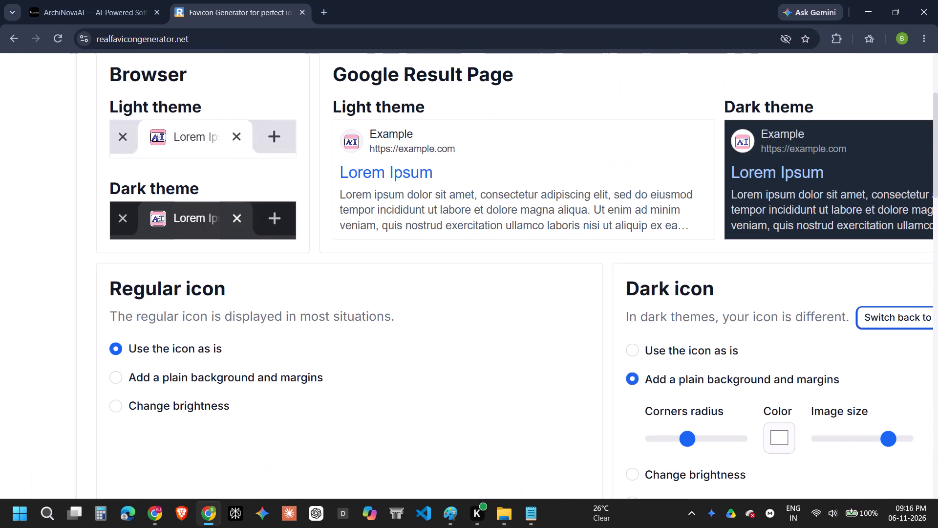
{"action": "scroll", "coordinate": [289, 312], "scroll_direction": "down", "scroll_amount": 6}
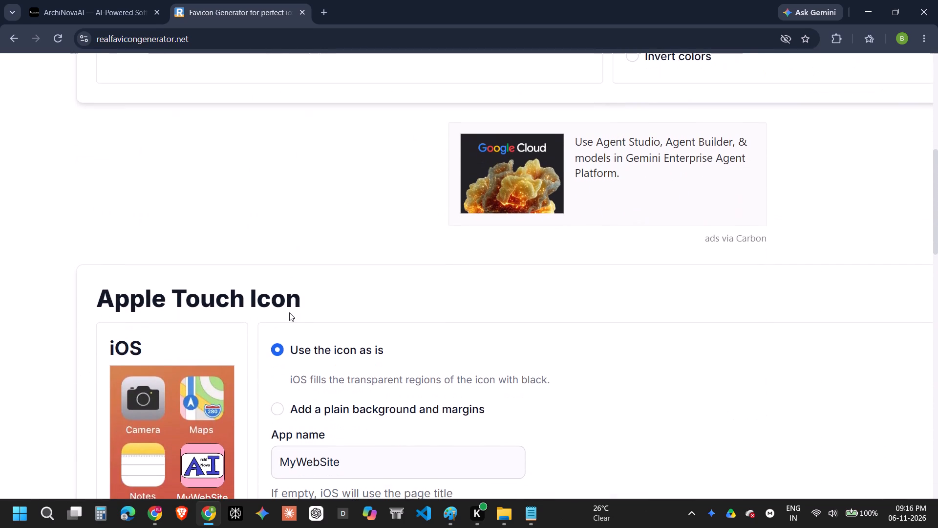
{"action": "scroll", "coordinate": [289, 312], "scroll_direction": "down", "scroll_amount": 3}
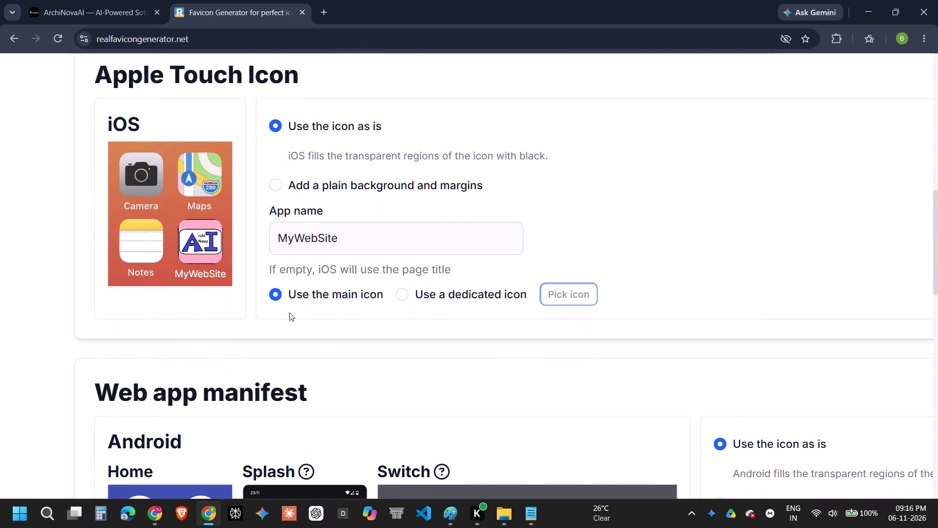
{"action": "scroll", "coordinate": [289, 312], "scroll_direction": "down", "scroll_amount": 1}
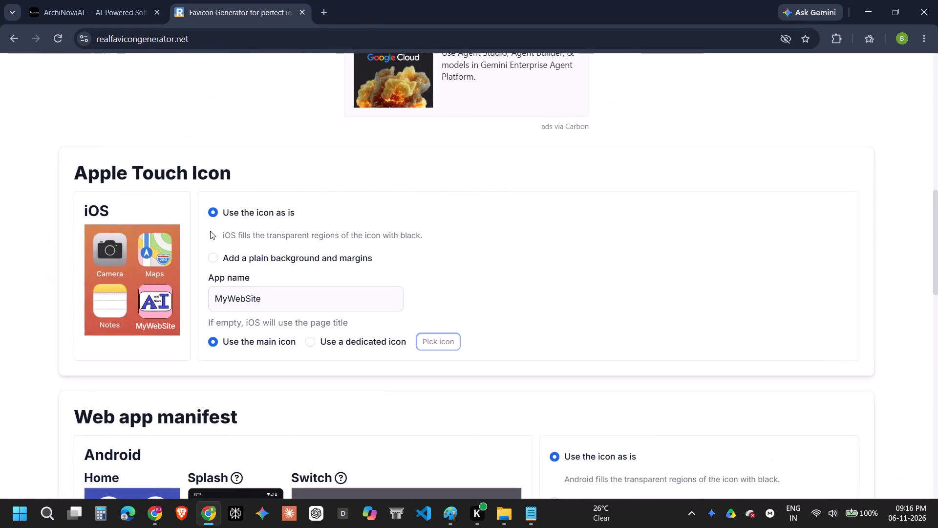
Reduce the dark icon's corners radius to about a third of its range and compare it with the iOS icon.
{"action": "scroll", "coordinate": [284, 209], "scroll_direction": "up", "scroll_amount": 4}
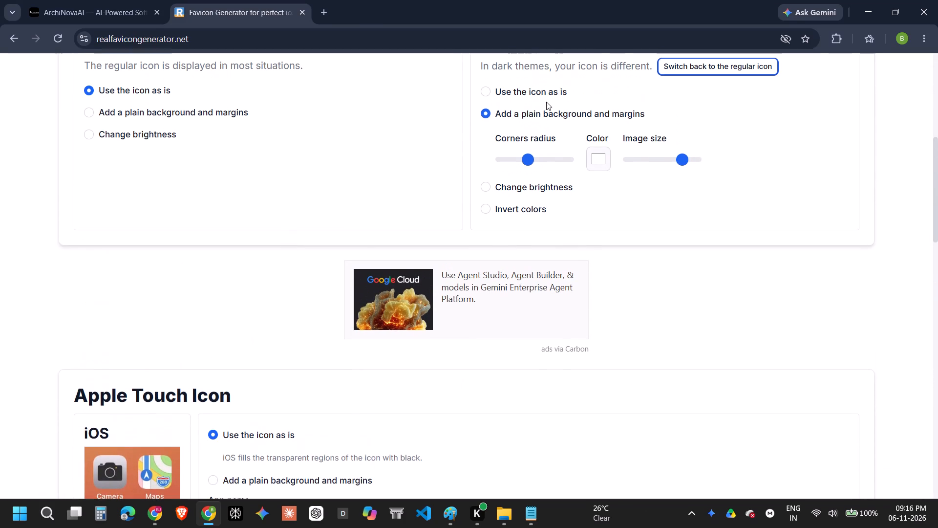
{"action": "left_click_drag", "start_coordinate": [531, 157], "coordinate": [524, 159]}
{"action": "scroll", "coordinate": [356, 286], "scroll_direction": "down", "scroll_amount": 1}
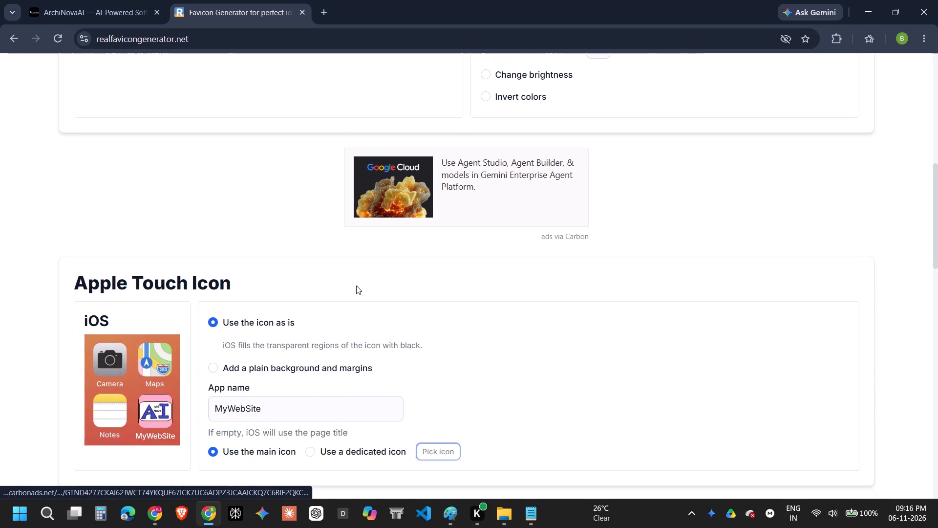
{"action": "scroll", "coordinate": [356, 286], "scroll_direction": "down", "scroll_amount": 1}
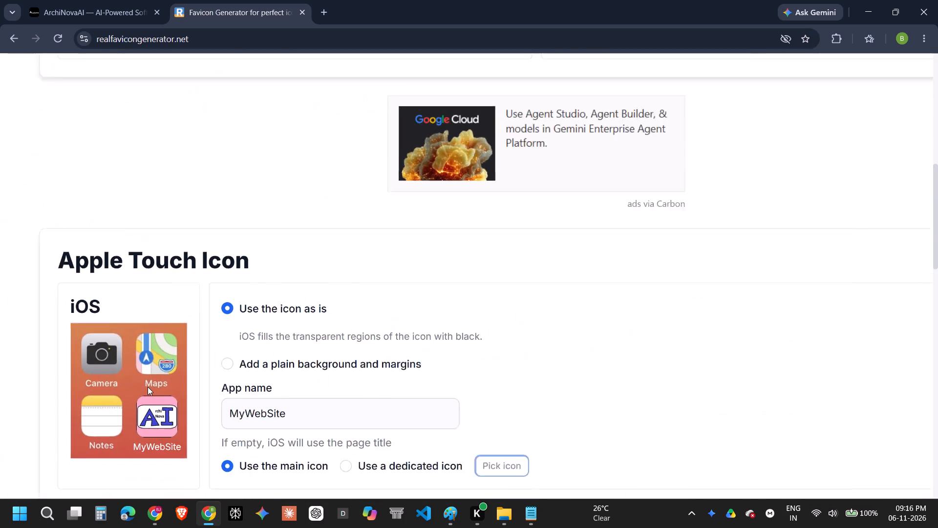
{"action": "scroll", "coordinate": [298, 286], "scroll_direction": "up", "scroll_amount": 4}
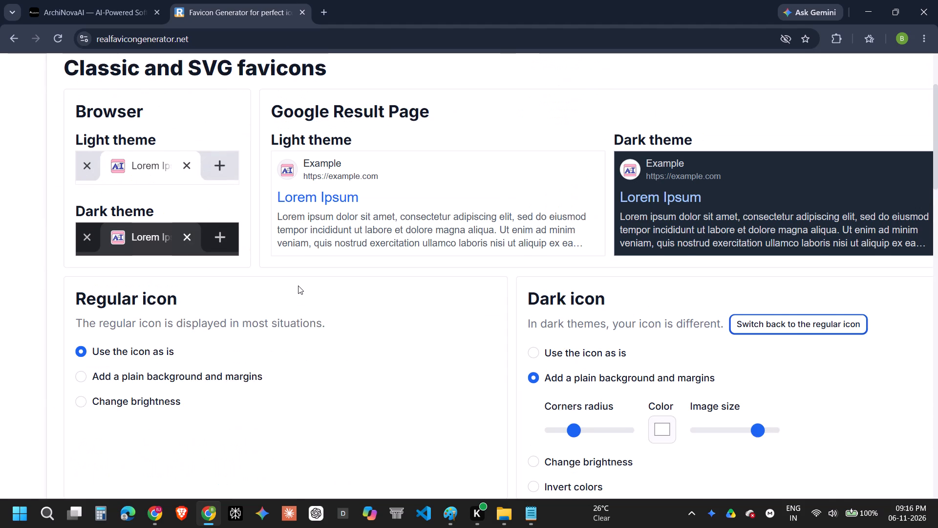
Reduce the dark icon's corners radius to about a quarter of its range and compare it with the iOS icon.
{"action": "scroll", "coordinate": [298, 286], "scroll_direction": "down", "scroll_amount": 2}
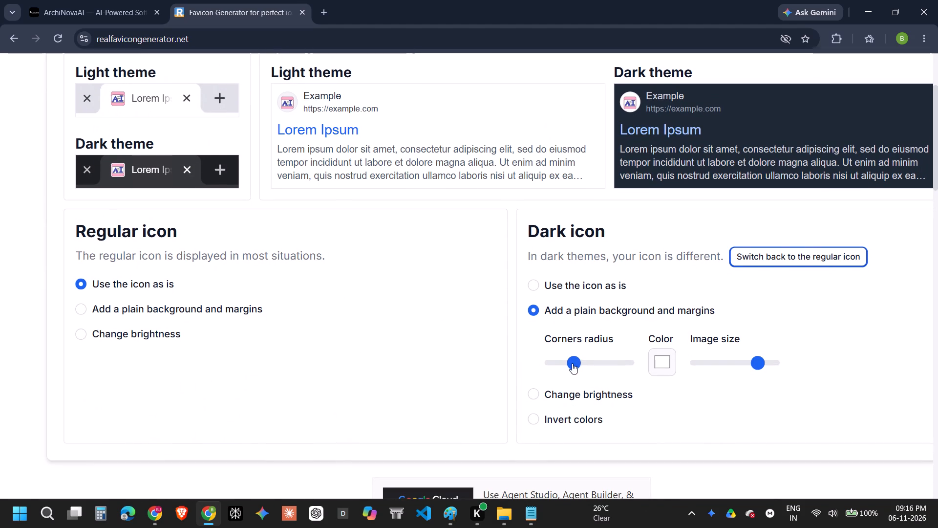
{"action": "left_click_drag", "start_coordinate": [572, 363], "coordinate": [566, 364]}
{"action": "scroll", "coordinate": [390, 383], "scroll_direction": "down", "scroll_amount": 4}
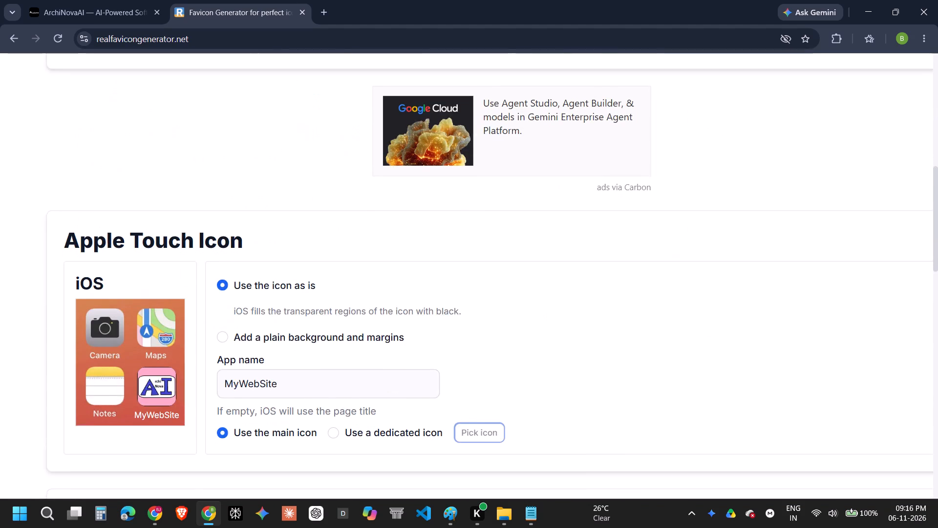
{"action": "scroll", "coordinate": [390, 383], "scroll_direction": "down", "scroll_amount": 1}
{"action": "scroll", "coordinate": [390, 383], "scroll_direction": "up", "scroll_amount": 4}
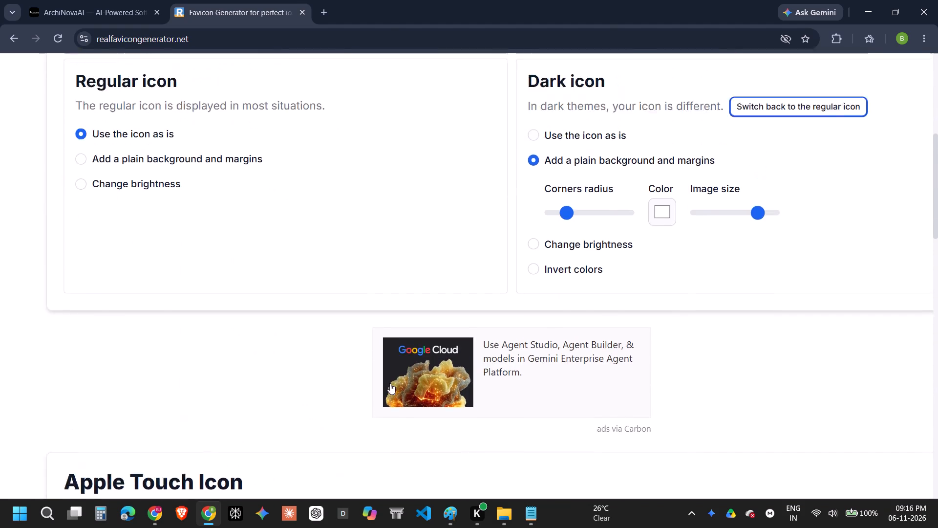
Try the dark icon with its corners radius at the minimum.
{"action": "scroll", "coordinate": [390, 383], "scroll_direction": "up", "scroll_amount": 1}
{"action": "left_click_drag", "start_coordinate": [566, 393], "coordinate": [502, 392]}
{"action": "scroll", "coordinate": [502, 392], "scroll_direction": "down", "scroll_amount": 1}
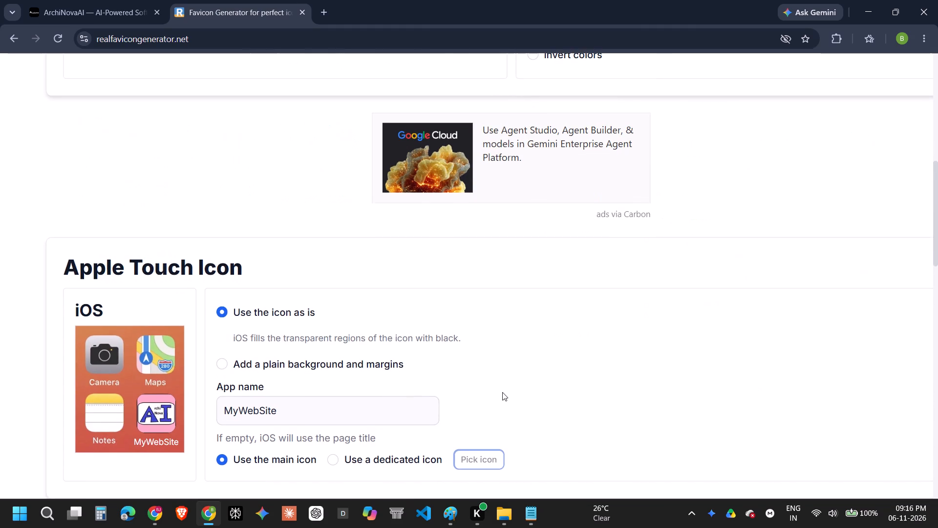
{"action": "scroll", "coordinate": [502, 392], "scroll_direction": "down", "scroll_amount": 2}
Set the dark icon's corners radius to about a third of its range and check the enlarged dark theme tab preview.
{"action": "scroll", "coordinate": [502, 392], "scroll_direction": "up", "scroll_amount": 1}
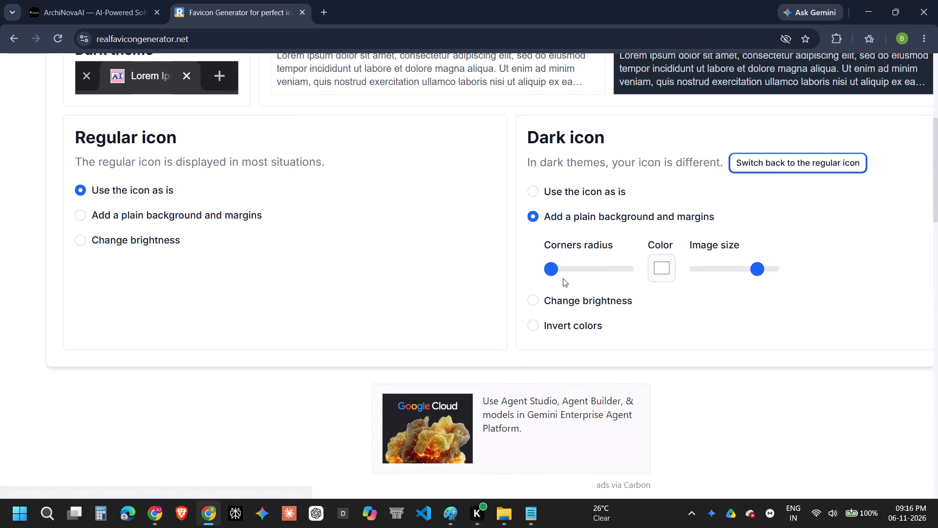
{"action": "left_click_drag", "start_coordinate": [549, 271], "coordinate": [574, 276]}
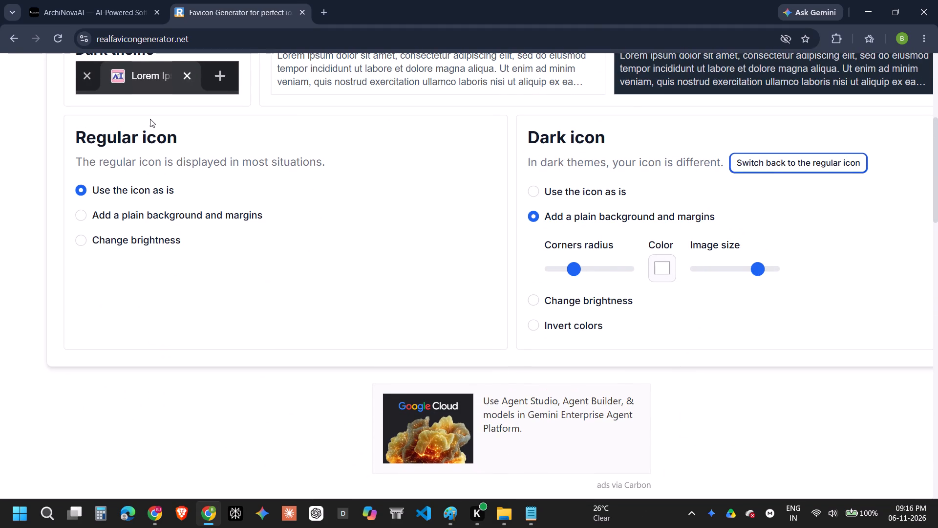
{"action": "scroll", "coordinate": [150, 119], "scroll_direction": "up", "scroll_amount": 1}
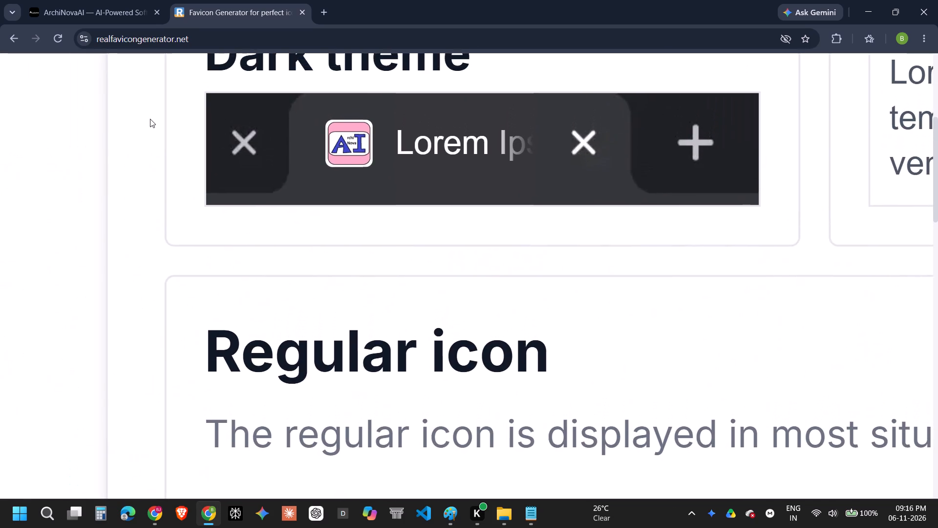
{"action": "scroll", "coordinate": [150, 119], "scroll_direction": "up", "scroll_amount": 1}
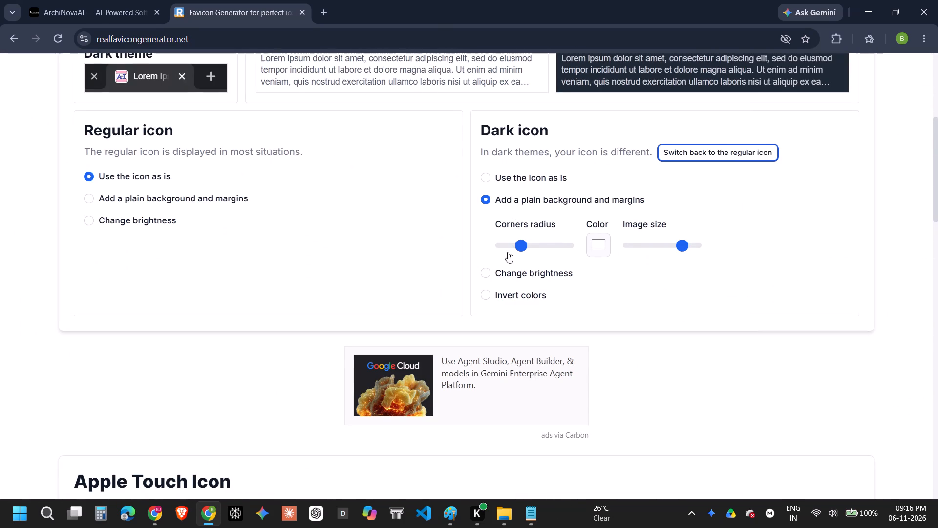
Switch the dark icon to Change brightness, try lighter levels up to near the lightest, and return the brightness to Original.
{"action": "left_click", "coordinate": [486, 276]}
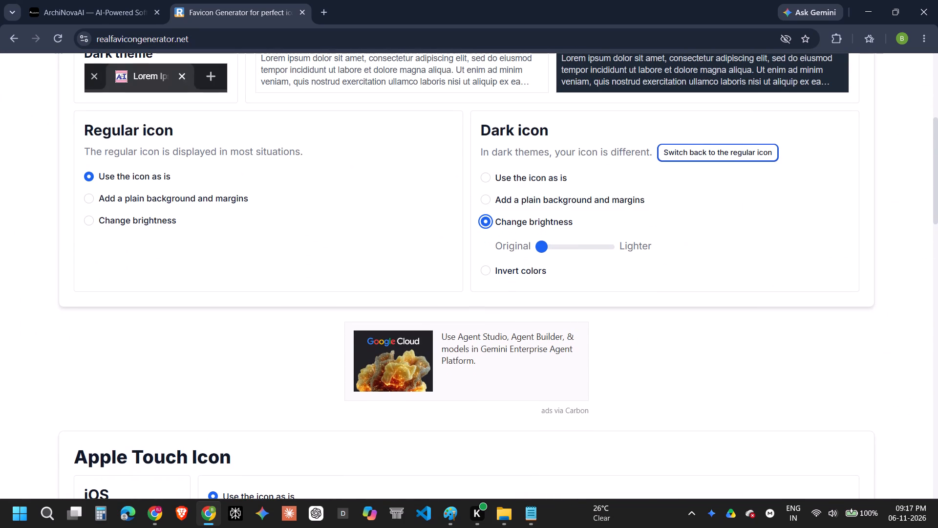
{"action": "left_click_drag", "start_coordinate": [545, 241], "coordinate": [621, 242]}
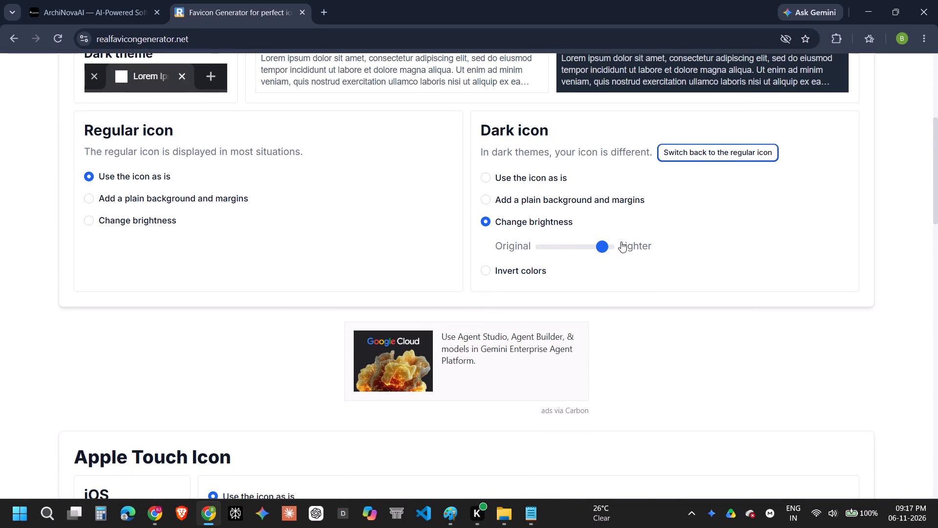
{"action": "left_click_drag", "start_coordinate": [621, 242], "coordinate": [619, 241]}
{"action": "scroll", "coordinate": [221, 203], "scroll_direction": "up", "scroll_amount": 2}
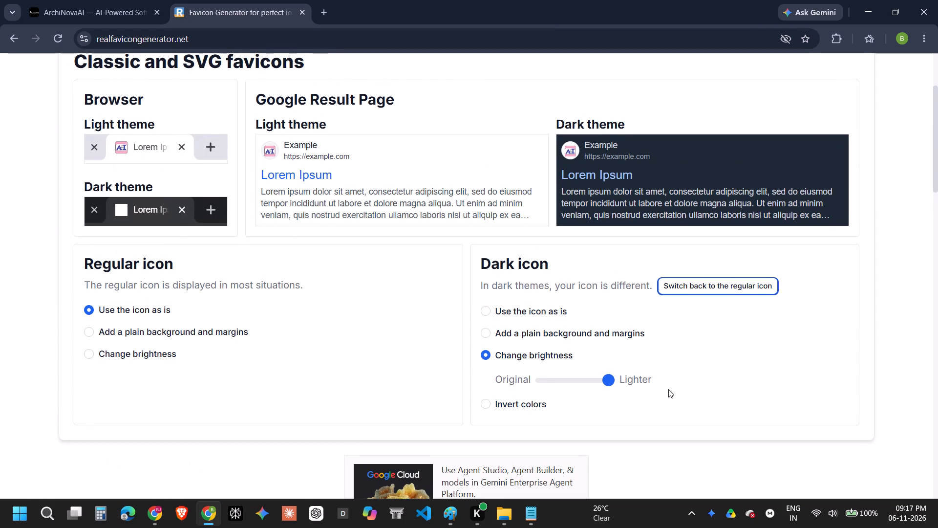
{"action": "left_click_drag", "start_coordinate": [606, 374], "coordinate": [559, 372]}
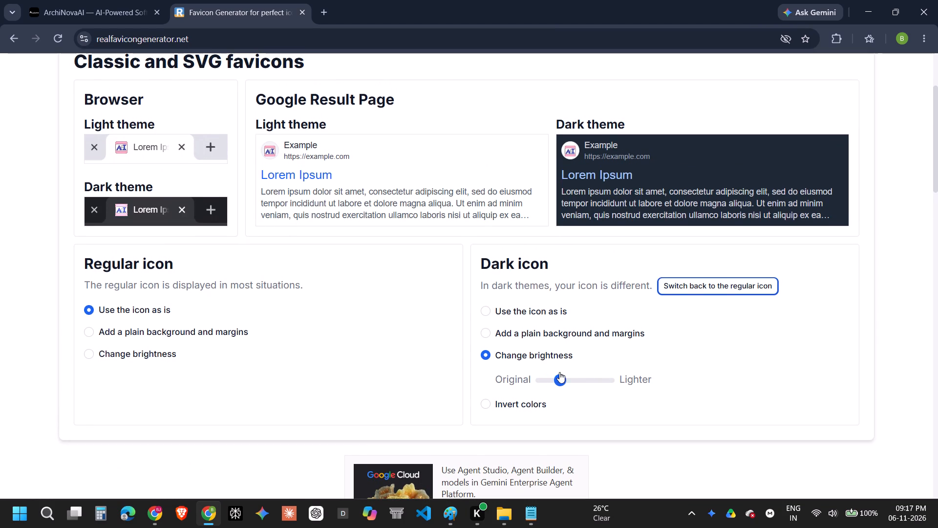
{"action": "left_click_drag", "start_coordinate": [559, 372], "coordinate": [478, 378]}
{"action": "scroll", "coordinate": [535, 396], "scroll_direction": "down", "scroll_amount": 1}
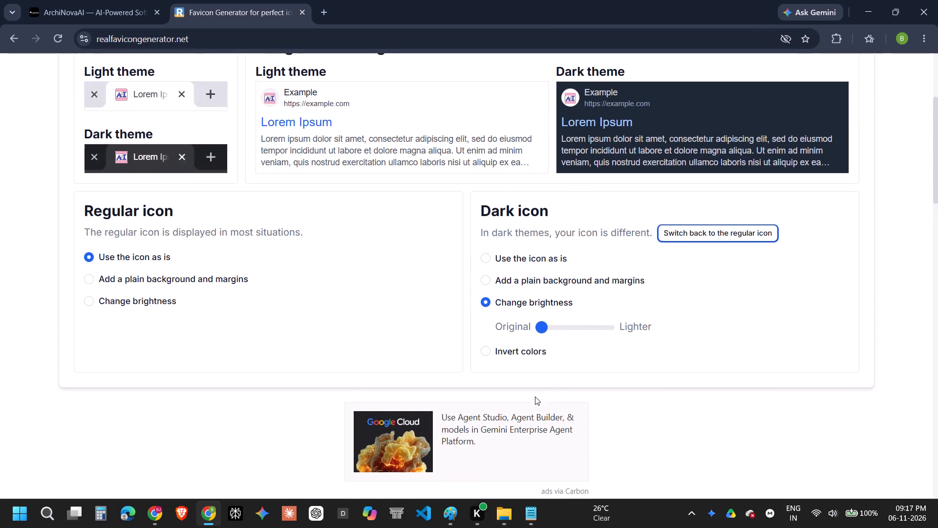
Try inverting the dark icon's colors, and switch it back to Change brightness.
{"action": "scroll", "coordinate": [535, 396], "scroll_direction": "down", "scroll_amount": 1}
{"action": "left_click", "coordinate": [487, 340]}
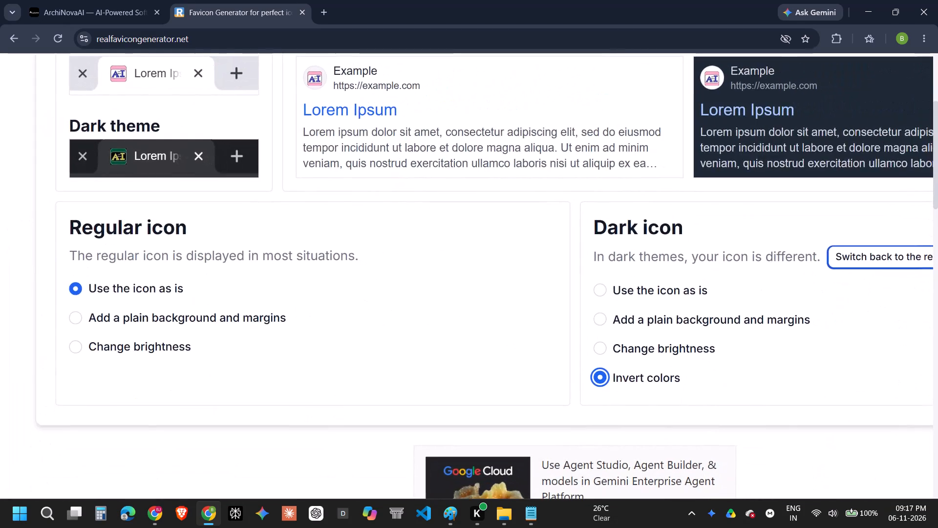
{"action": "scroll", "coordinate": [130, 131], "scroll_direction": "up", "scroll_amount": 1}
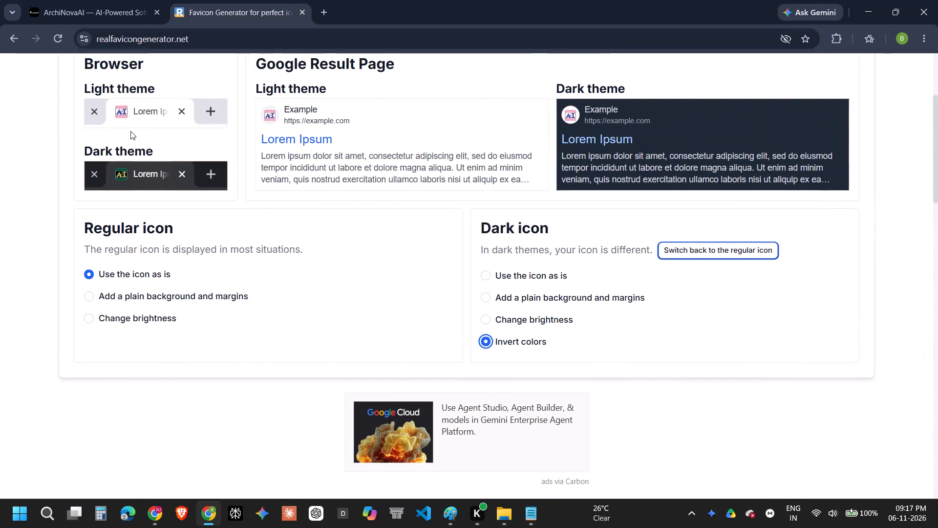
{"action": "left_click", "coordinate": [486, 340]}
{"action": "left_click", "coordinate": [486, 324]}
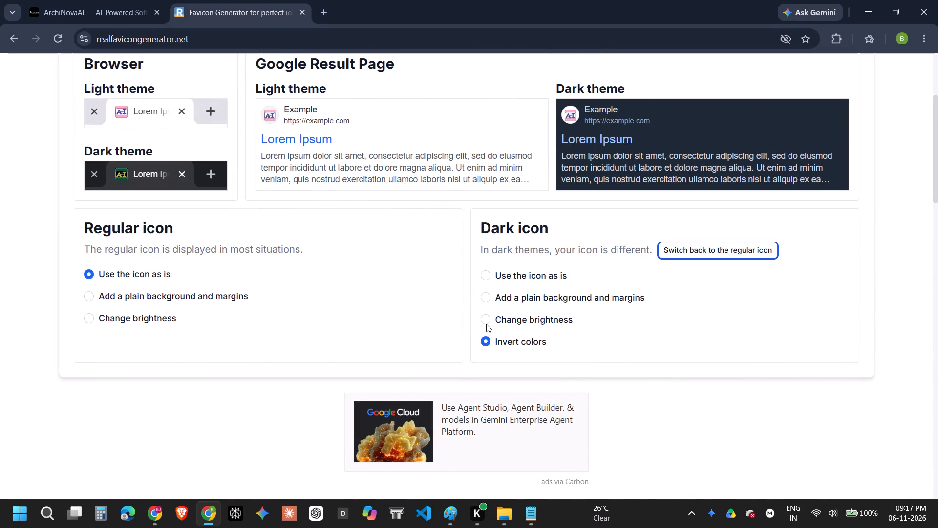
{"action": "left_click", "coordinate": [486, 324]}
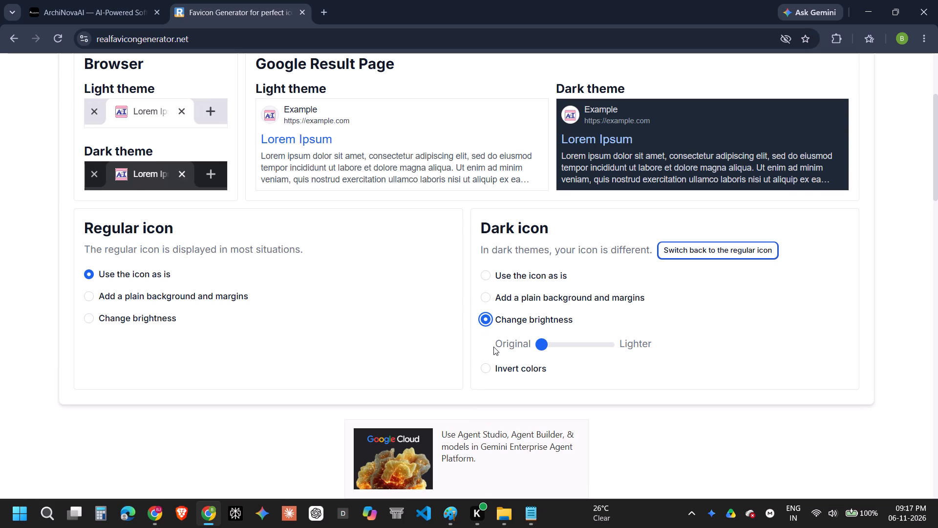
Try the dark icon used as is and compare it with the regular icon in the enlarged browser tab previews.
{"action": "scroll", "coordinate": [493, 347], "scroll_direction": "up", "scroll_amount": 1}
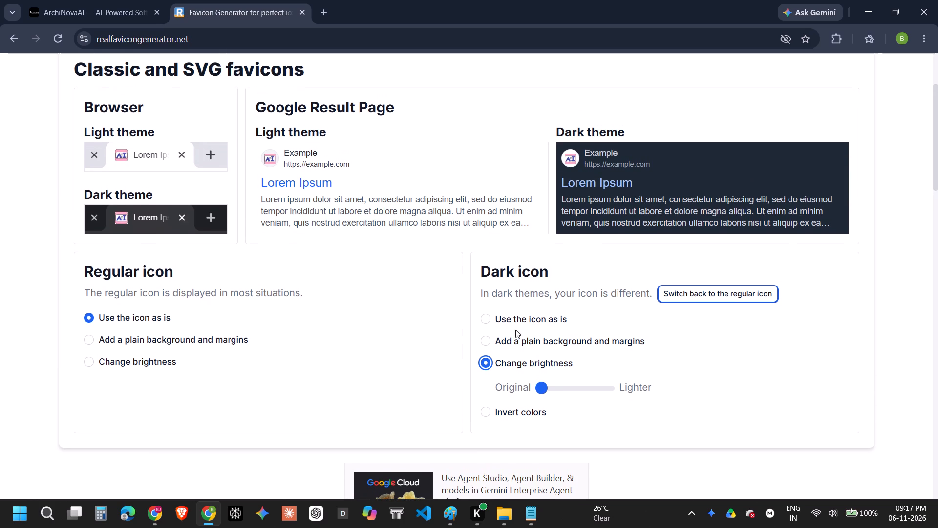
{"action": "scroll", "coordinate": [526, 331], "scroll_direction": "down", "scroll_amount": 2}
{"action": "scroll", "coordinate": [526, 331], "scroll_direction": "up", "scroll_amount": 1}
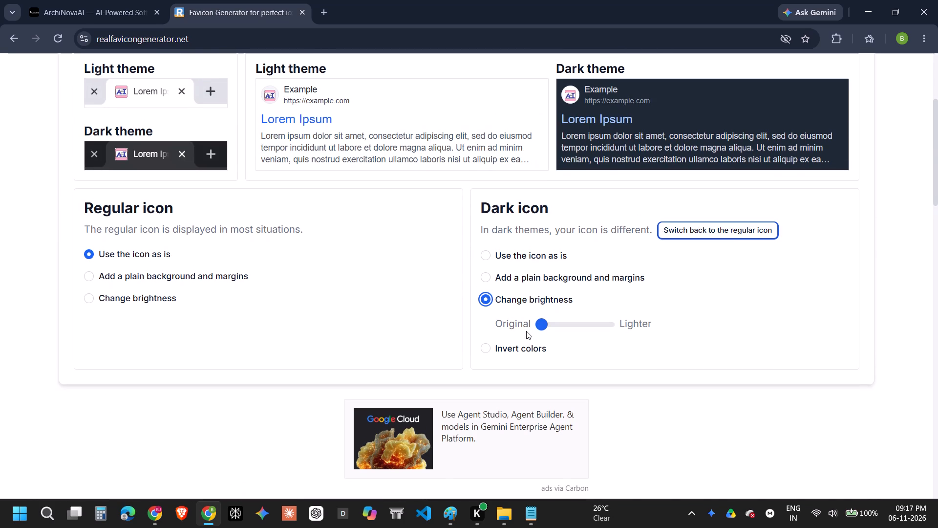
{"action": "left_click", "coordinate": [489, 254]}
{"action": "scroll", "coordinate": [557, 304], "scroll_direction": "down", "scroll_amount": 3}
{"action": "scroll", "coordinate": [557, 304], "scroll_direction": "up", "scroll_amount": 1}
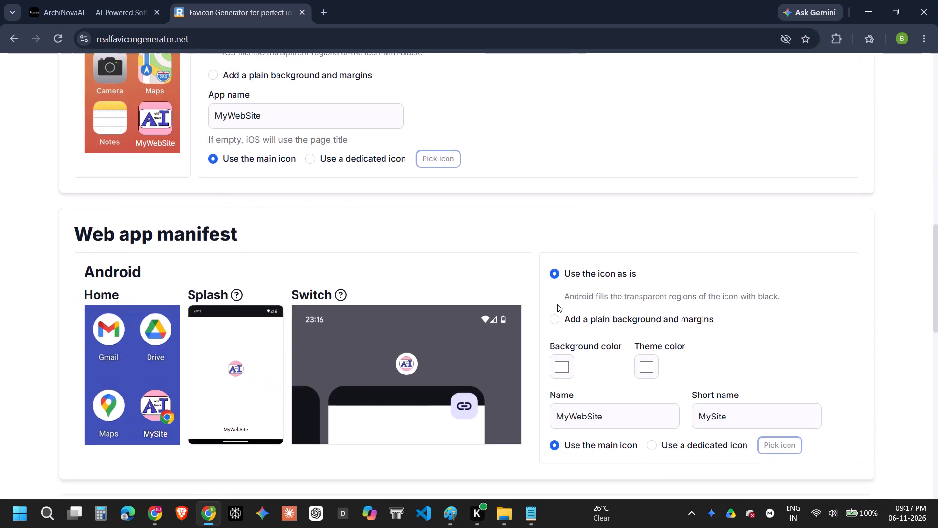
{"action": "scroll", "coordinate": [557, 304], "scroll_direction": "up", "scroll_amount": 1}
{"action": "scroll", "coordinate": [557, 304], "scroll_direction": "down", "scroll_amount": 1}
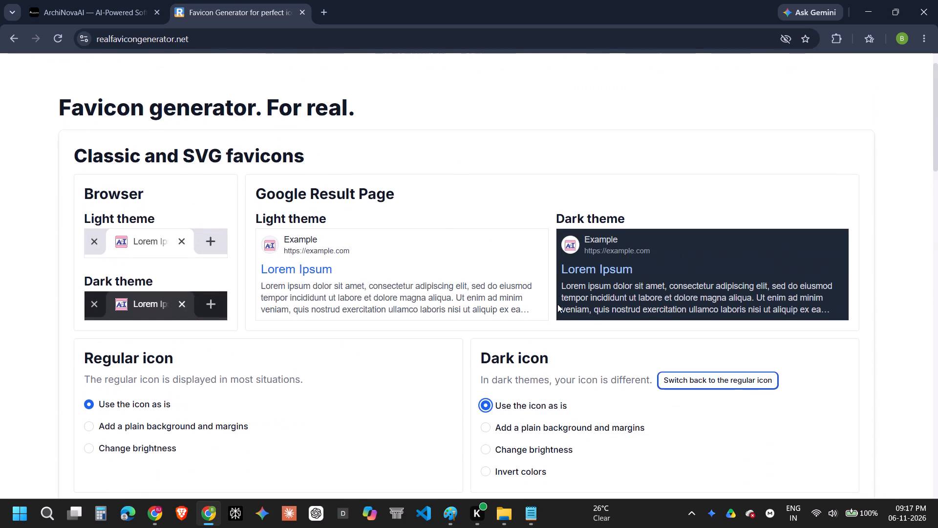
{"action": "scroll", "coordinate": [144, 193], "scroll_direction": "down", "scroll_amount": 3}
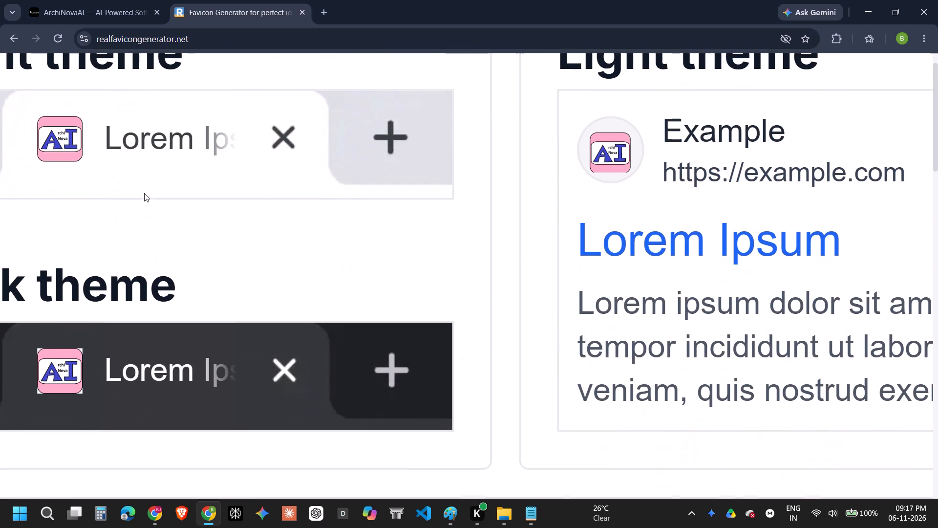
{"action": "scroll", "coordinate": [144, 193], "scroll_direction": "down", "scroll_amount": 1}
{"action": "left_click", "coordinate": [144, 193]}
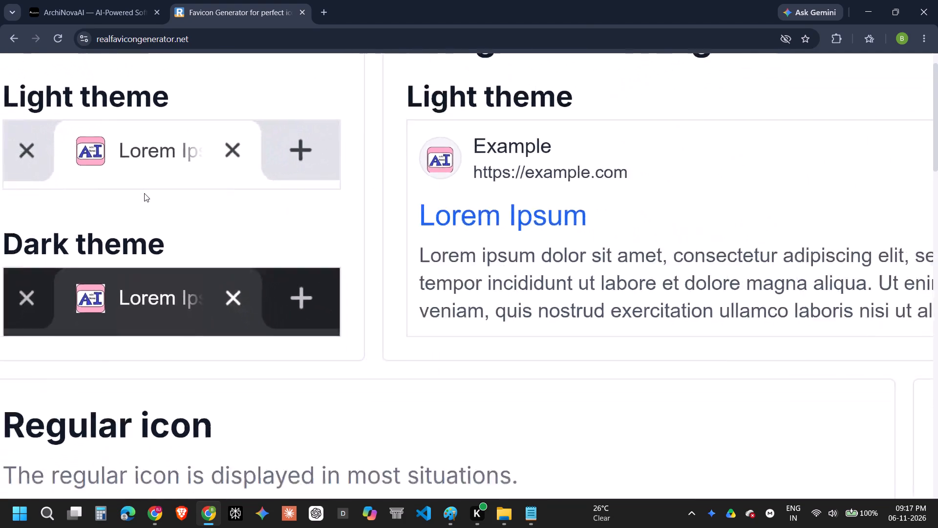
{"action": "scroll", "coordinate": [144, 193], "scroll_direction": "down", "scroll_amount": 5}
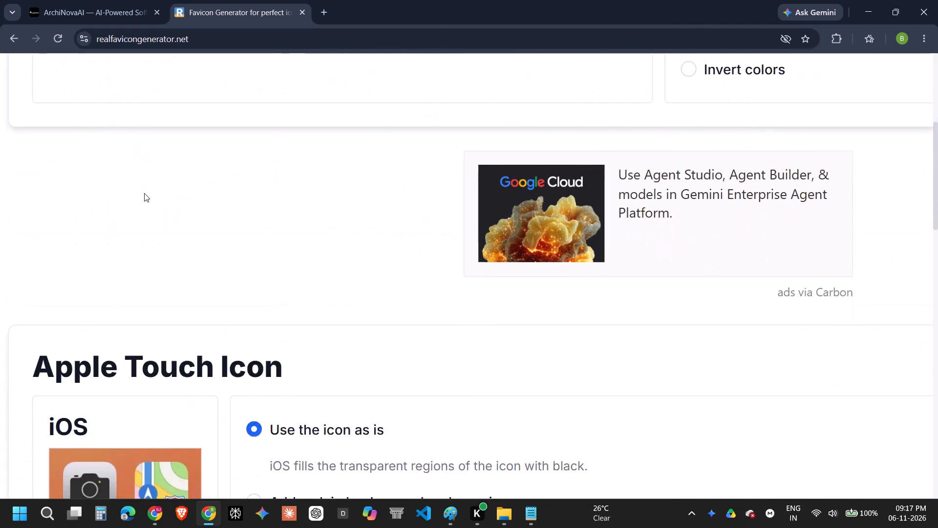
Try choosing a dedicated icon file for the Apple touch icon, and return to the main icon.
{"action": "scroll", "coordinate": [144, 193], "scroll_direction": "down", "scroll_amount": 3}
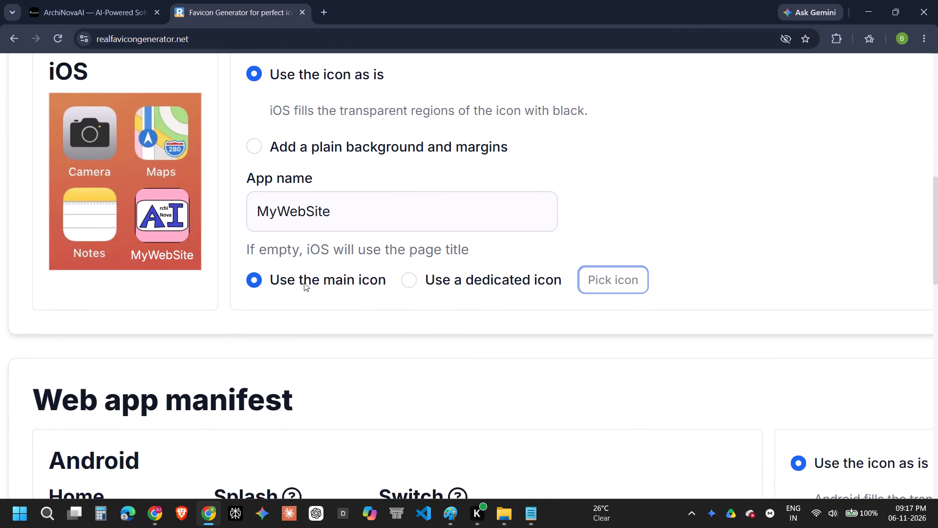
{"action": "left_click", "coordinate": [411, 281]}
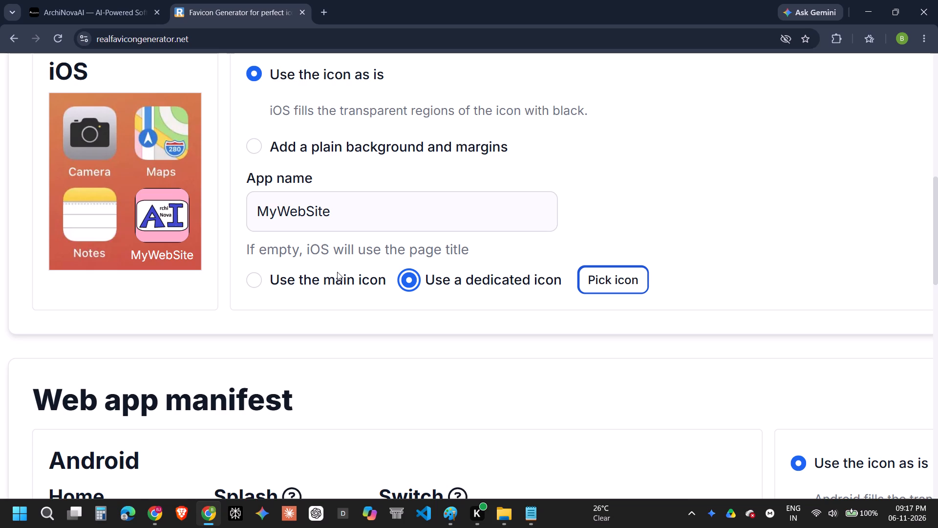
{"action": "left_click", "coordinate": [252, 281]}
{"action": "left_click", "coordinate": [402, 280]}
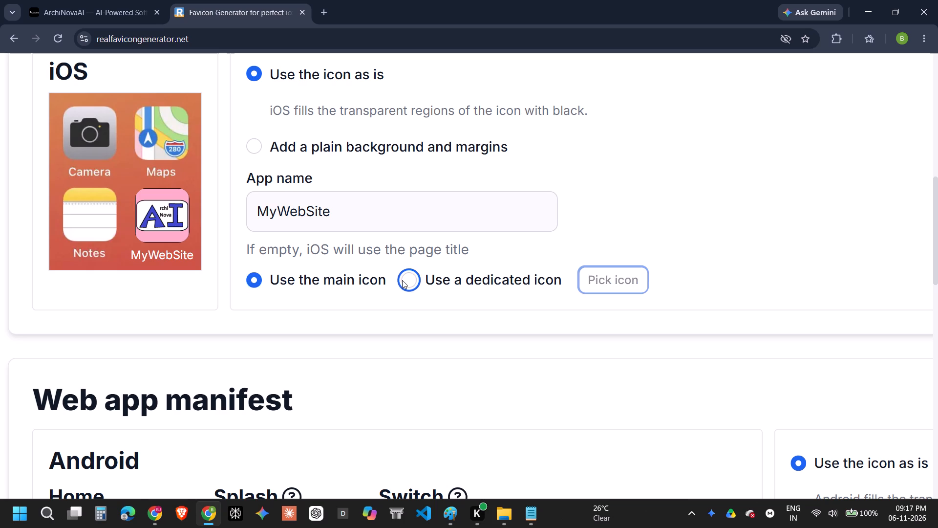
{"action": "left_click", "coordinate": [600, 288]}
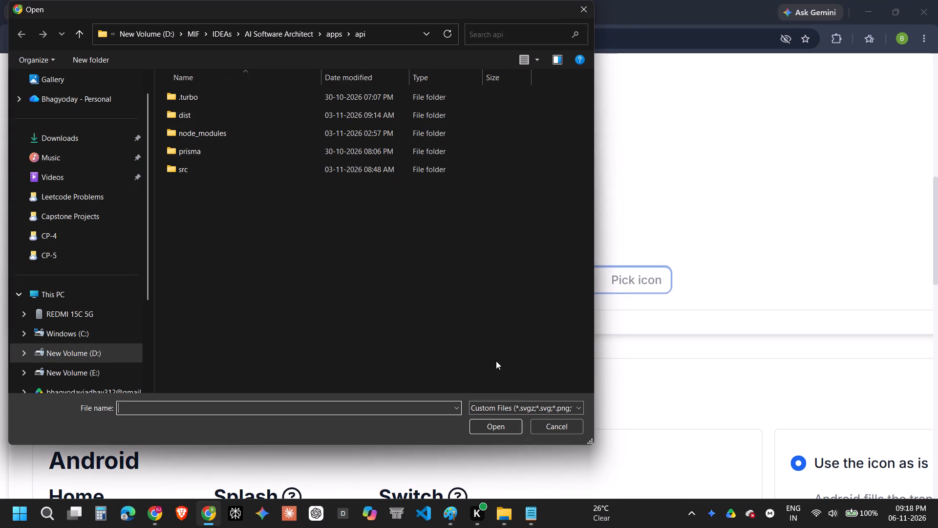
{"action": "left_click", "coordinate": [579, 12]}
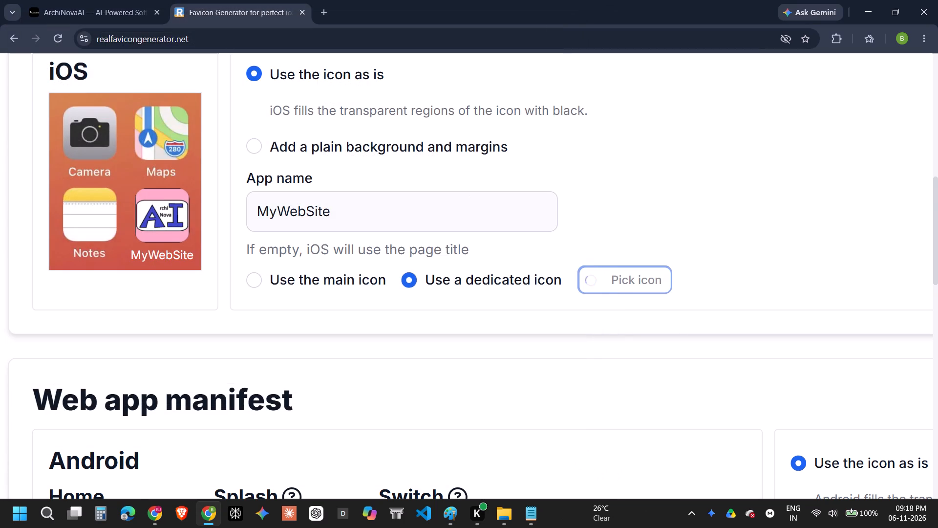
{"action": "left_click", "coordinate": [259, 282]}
Add a plain background and margins to the Apple touch icon, with the image size at about three quarters of its range.
{"action": "scroll", "coordinate": [259, 282], "scroll_direction": "up", "scroll_amount": 2}
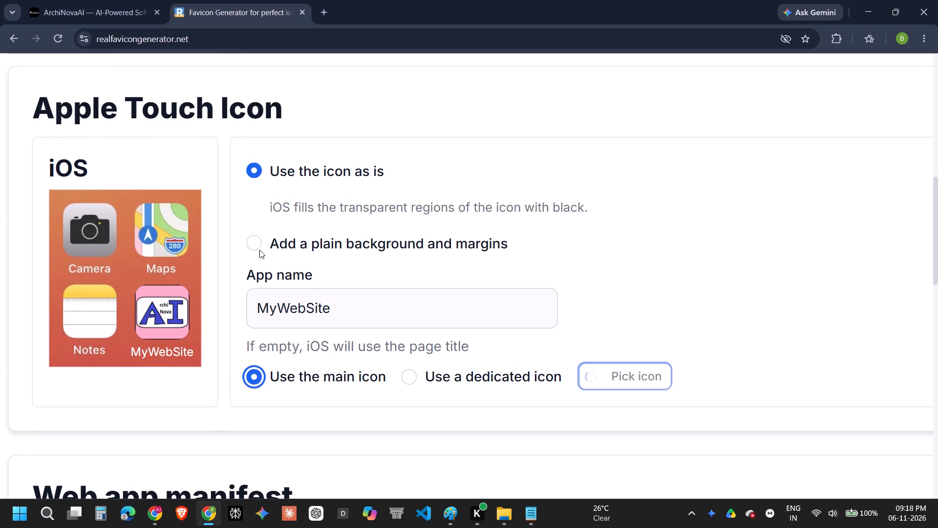
{"action": "left_click", "coordinate": [258, 241]}
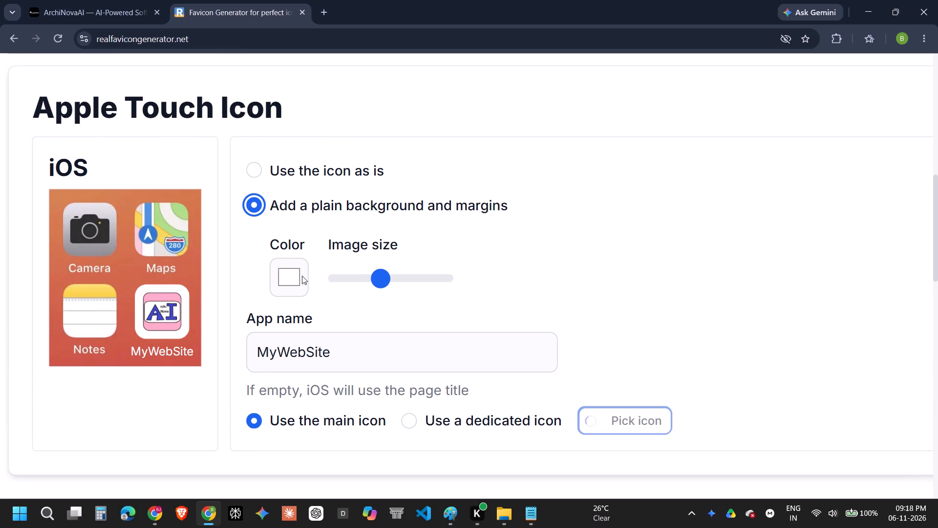
{"action": "left_click", "coordinate": [254, 163]}
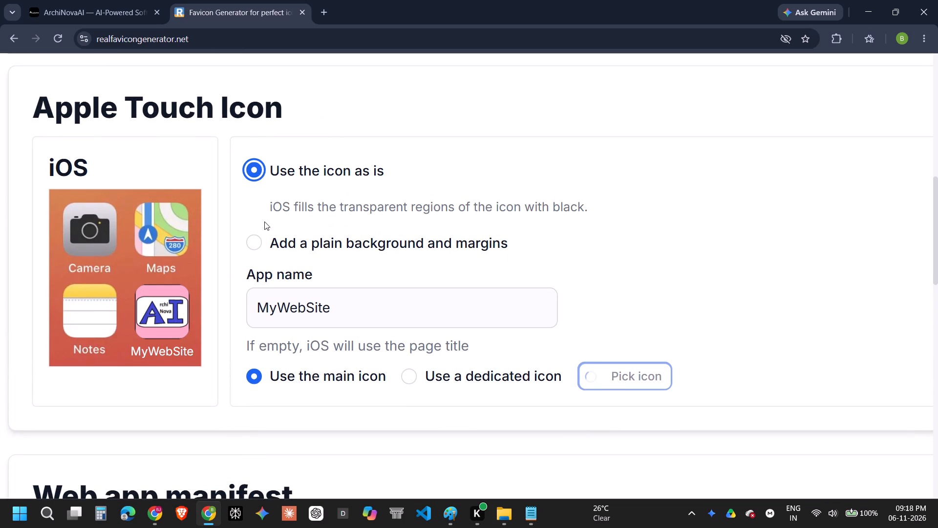
{"action": "left_click", "coordinate": [251, 251]}
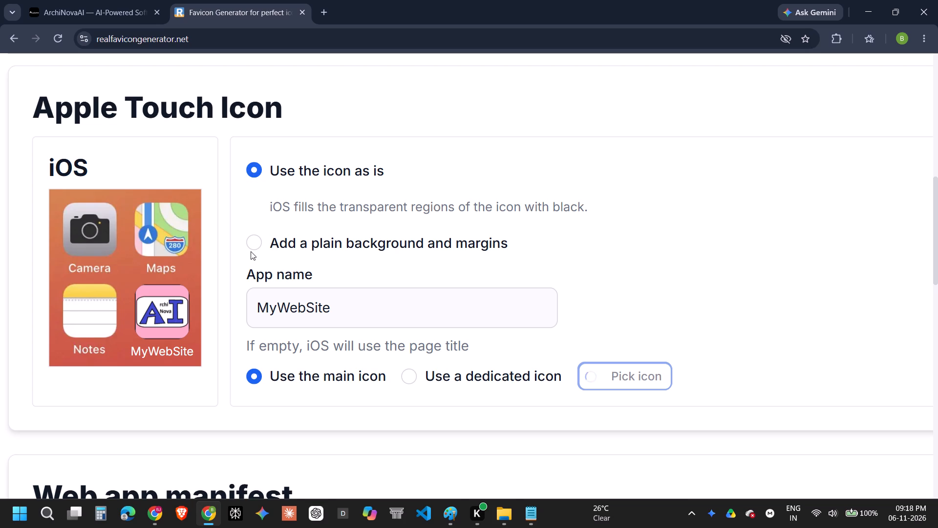
{"action": "left_click", "coordinate": [252, 244]}
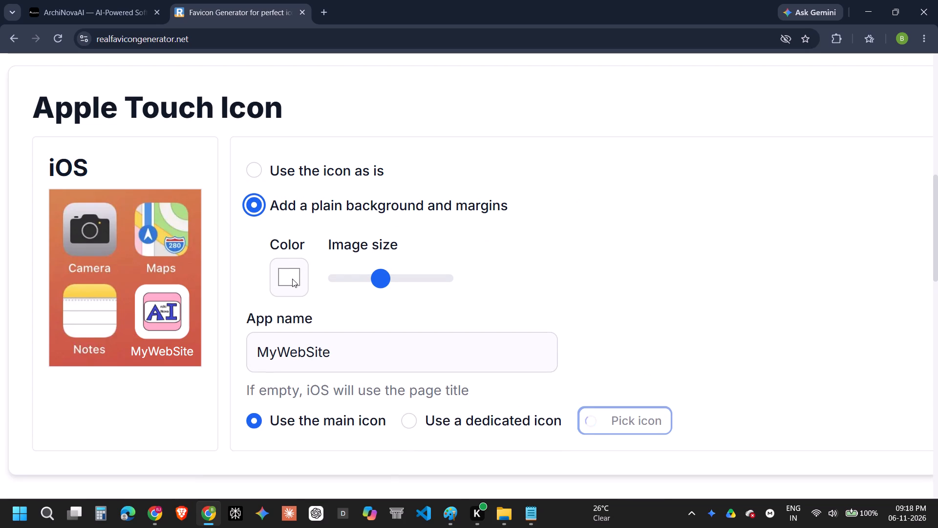
{"action": "left_click_drag", "start_coordinate": [369, 276], "coordinate": [413, 280]}
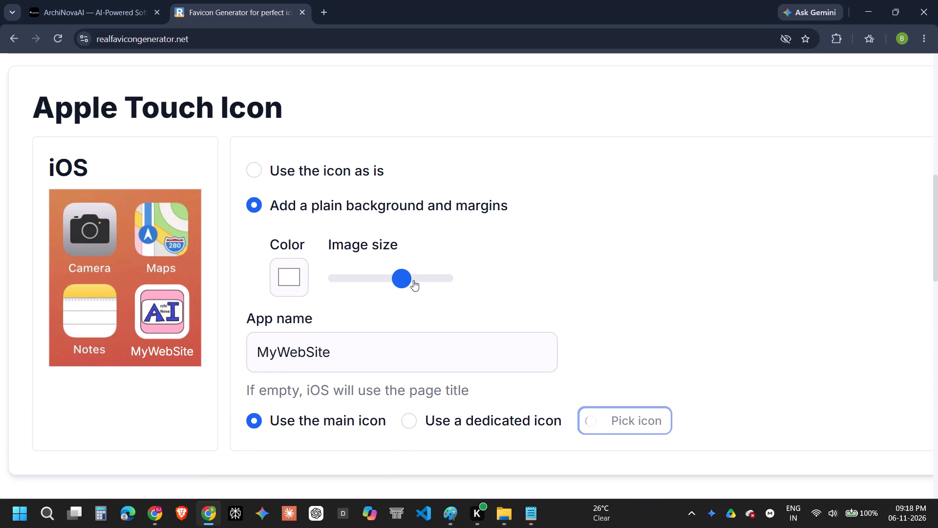
{"action": "left_click_drag", "start_coordinate": [413, 280], "coordinate": [417, 281]}
Add a plain background and margins to the dark icon, with corners radius at about 40% of its range, and check the enlarged tab previews.
{"action": "scroll", "coordinate": [385, 195], "scroll_direction": "up", "scroll_amount": 2}
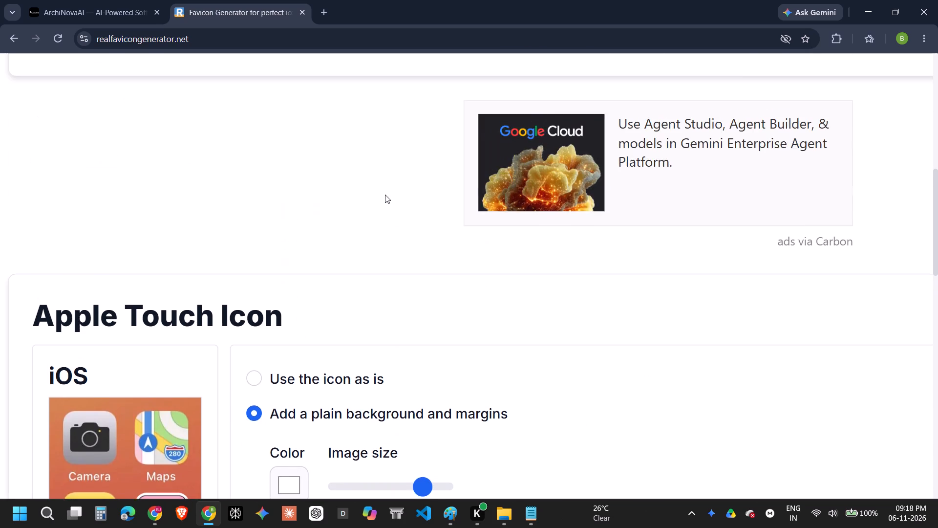
{"action": "scroll", "coordinate": [385, 195], "scroll_direction": "up", "scroll_amount": 4}
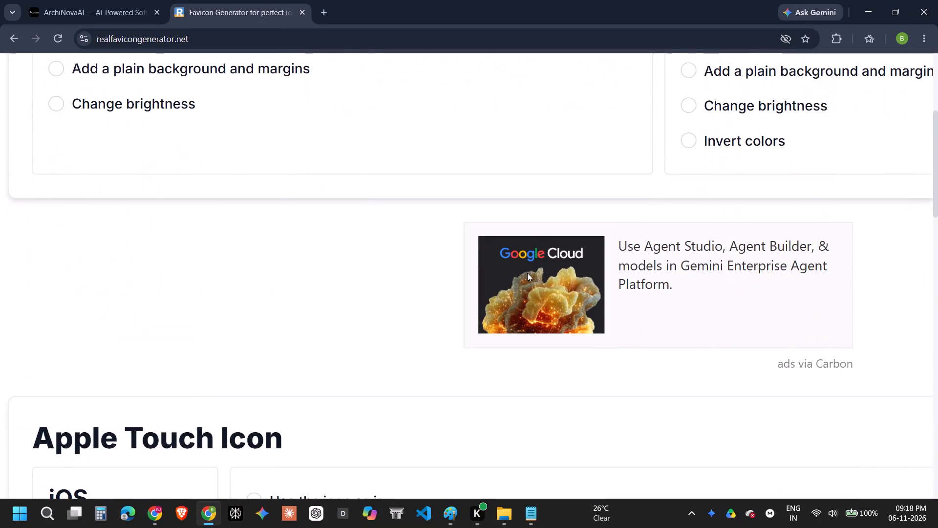
{"action": "scroll", "coordinate": [527, 273], "scroll_direction": "up", "scroll_amount": 1}
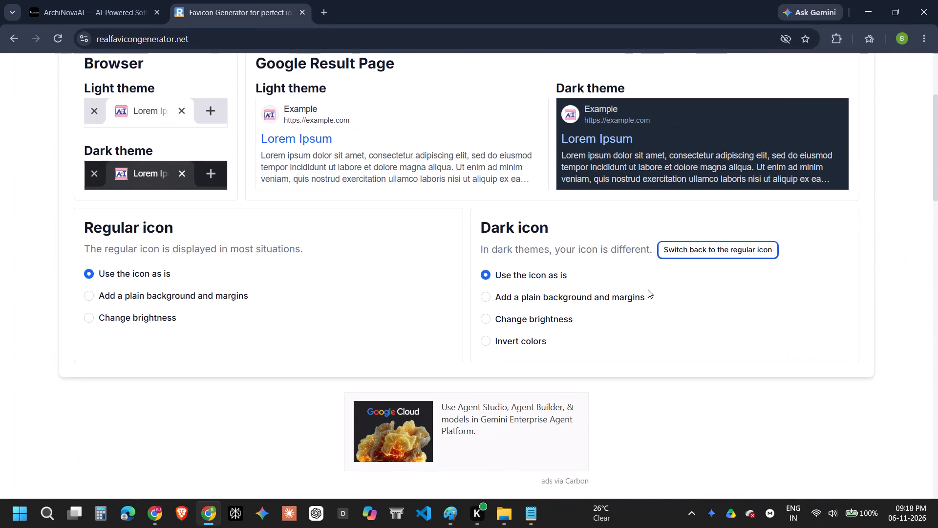
{"action": "left_click", "coordinate": [490, 294]}
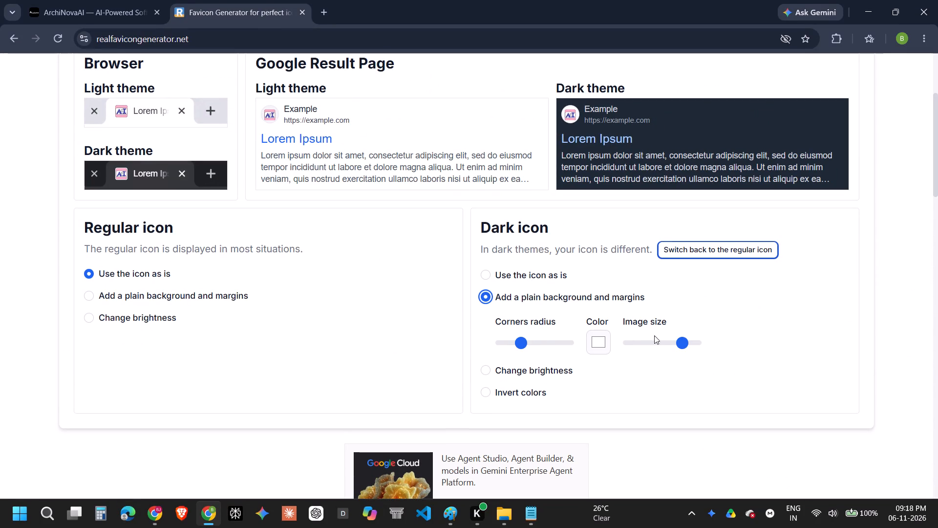
{"action": "left_click_drag", "start_coordinate": [517, 346], "coordinate": [528, 346]}
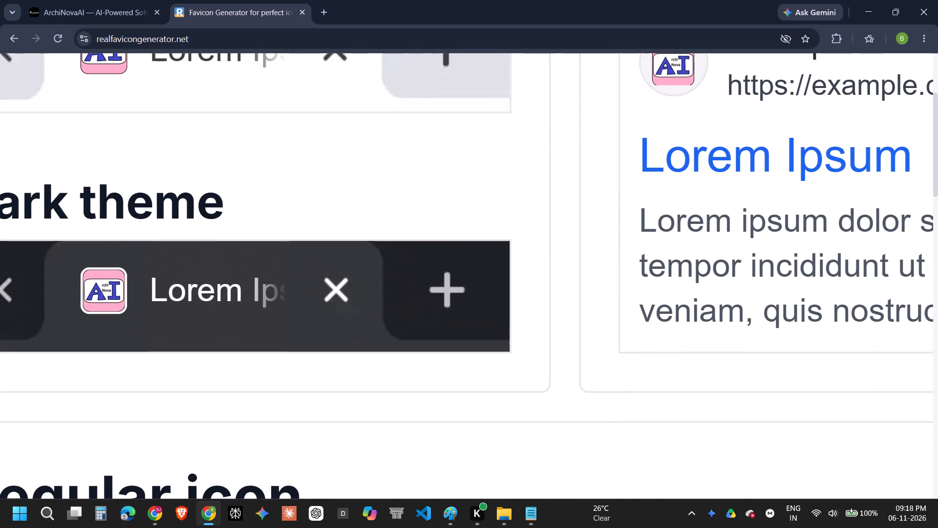
{"action": "scroll", "coordinate": [116, 263], "scroll_direction": "down", "scroll_amount": 1}
{"action": "scroll", "coordinate": [116, 263], "scroll_direction": "up", "scroll_amount": 1}
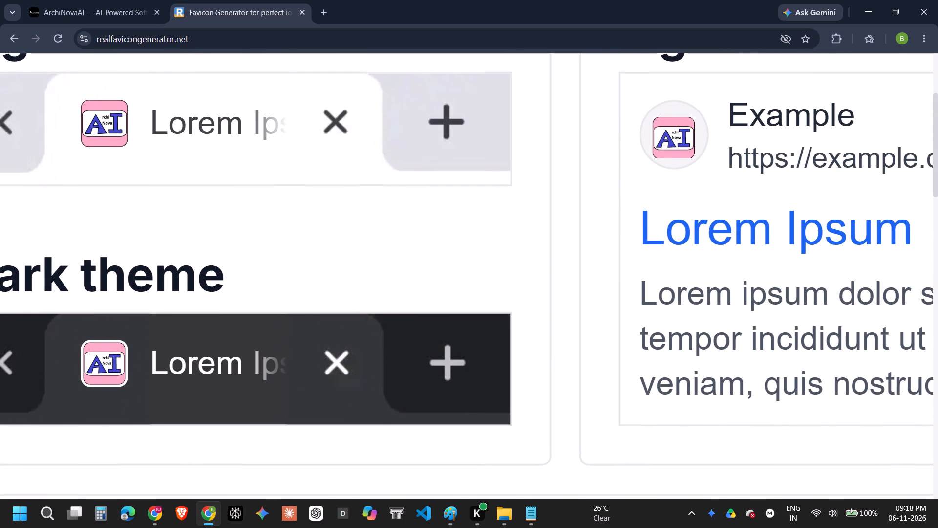
{"action": "scroll", "coordinate": [209, 275], "scroll_direction": "down", "scroll_amount": 1}
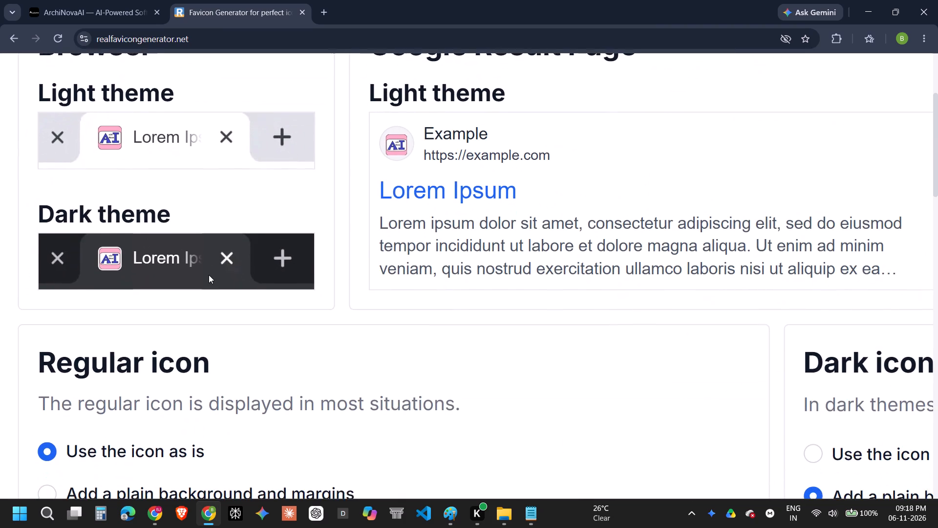
{"action": "scroll", "coordinate": [209, 275], "scroll_direction": "down", "scroll_amount": 2}
{"action": "scroll", "coordinate": [209, 275], "scroll_direction": "up", "scroll_amount": 1}
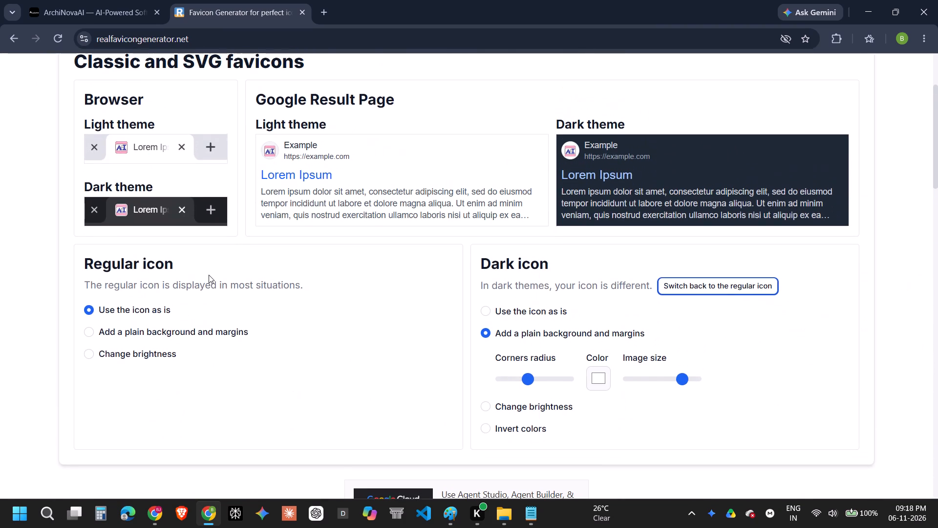
{"action": "scroll", "coordinate": [209, 275], "scroll_direction": "up", "scroll_amount": 1}
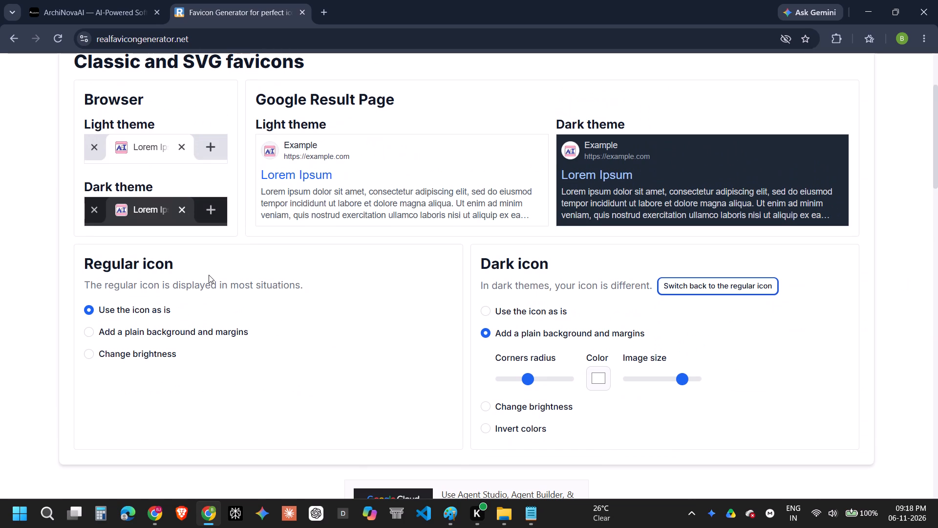
Add a plain background and margins to the Android icon in the web app manifest section.
{"action": "scroll", "coordinate": [209, 275], "scroll_direction": "down", "scroll_amount": 3}
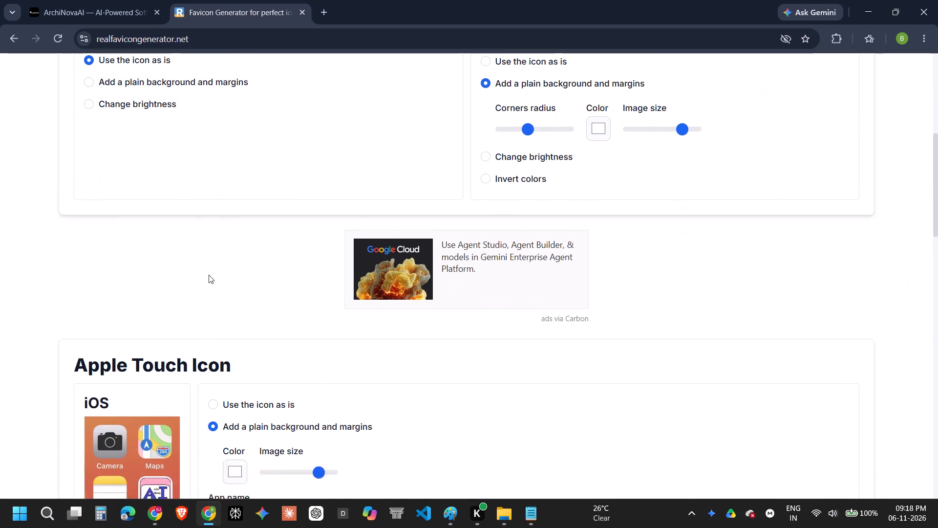
{"action": "scroll", "coordinate": [209, 275], "scroll_direction": "down", "scroll_amount": 3}
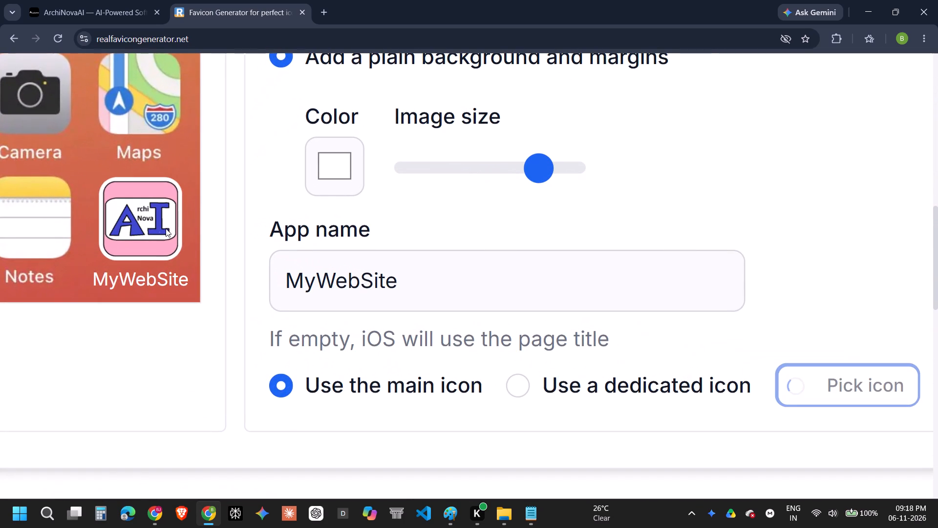
{"action": "scroll", "coordinate": [166, 228], "scroll_direction": "down", "scroll_amount": 1}
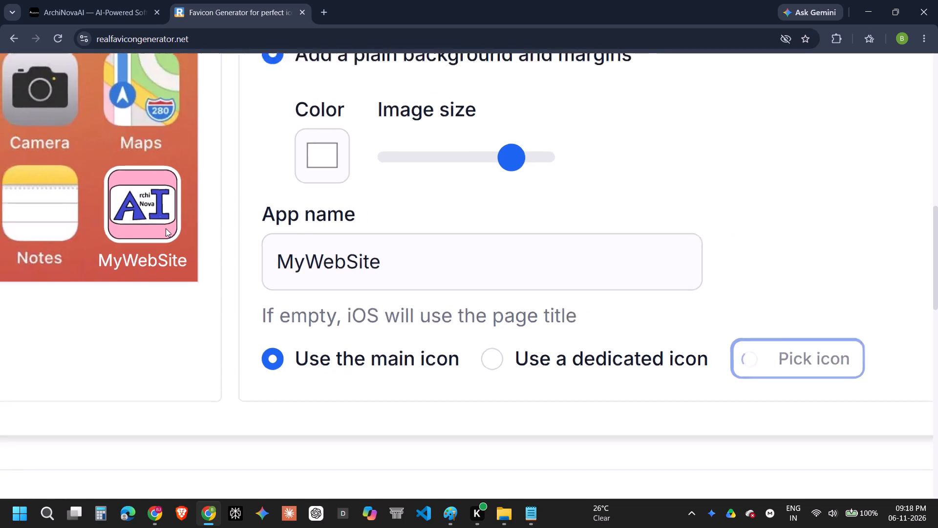
{"action": "scroll", "coordinate": [166, 228], "scroll_direction": "down", "scroll_amount": 2}
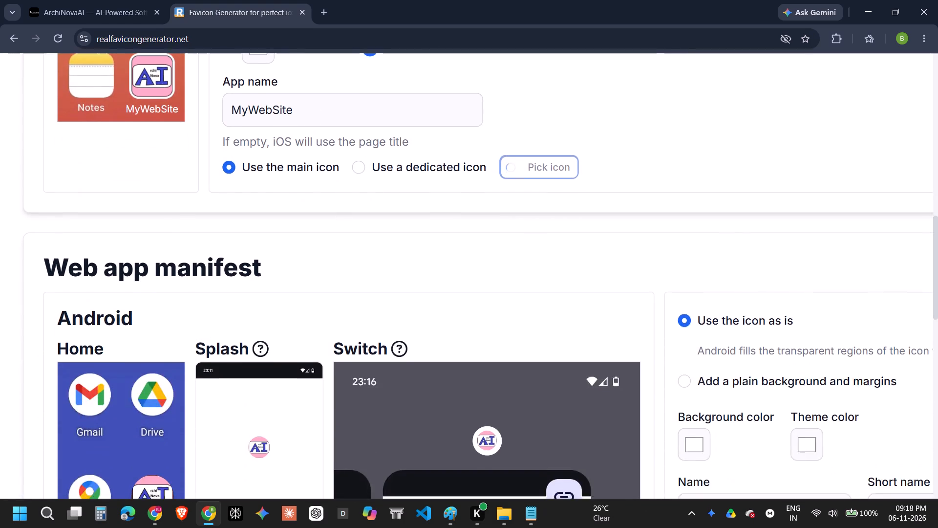
{"action": "scroll", "coordinate": [166, 228], "scroll_direction": "down", "scroll_amount": 1}
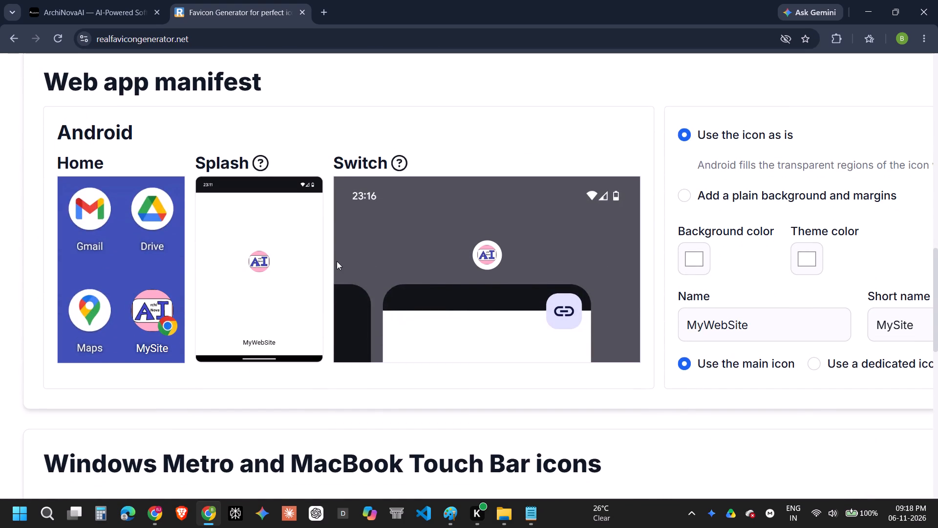
{"action": "scroll", "coordinate": [479, 266], "scroll_direction": "down", "scroll_amount": 1}
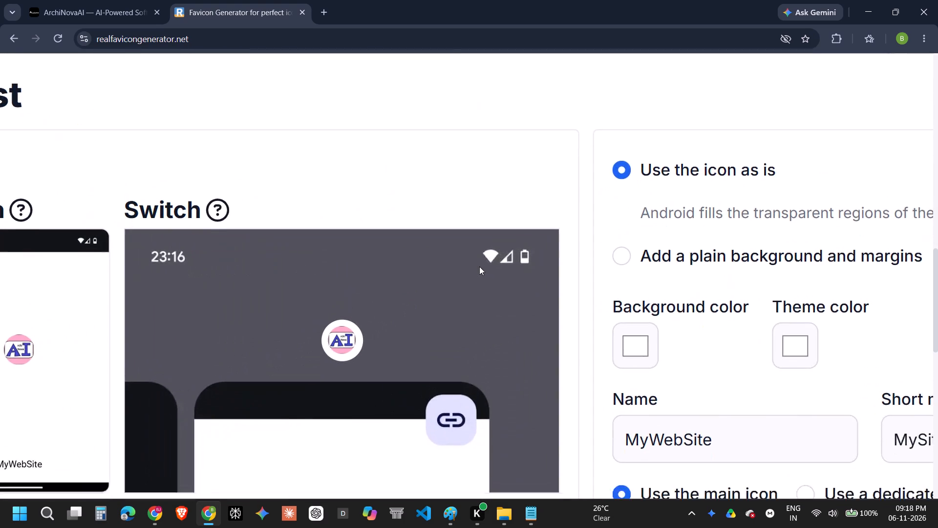
{"action": "scroll", "coordinate": [479, 266], "scroll_direction": "down", "scroll_amount": 1}
{"action": "scroll", "coordinate": [479, 266], "scroll_direction": "up", "scroll_amount": 2}
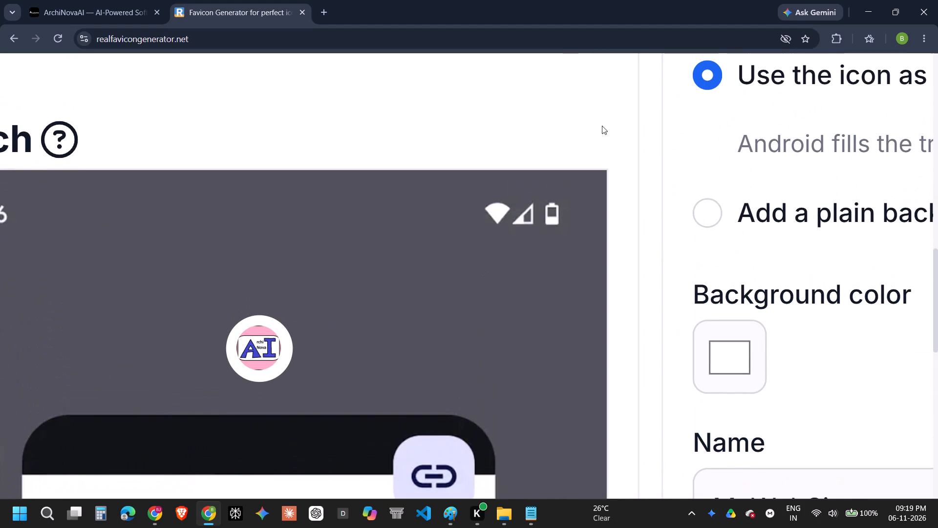
{"action": "scroll", "coordinate": [745, 191], "scroll_direction": "left", "scroll_amount": 1}
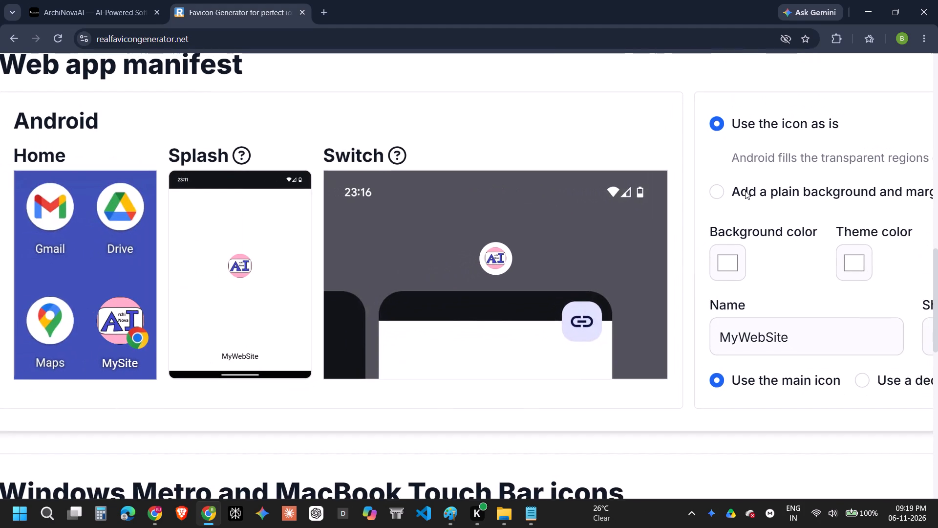
{"action": "left_click", "coordinate": [720, 186]}
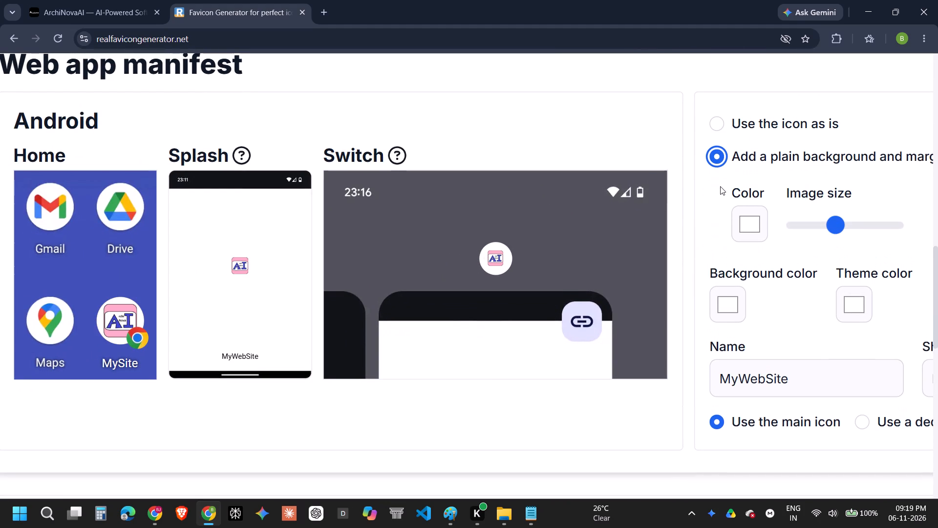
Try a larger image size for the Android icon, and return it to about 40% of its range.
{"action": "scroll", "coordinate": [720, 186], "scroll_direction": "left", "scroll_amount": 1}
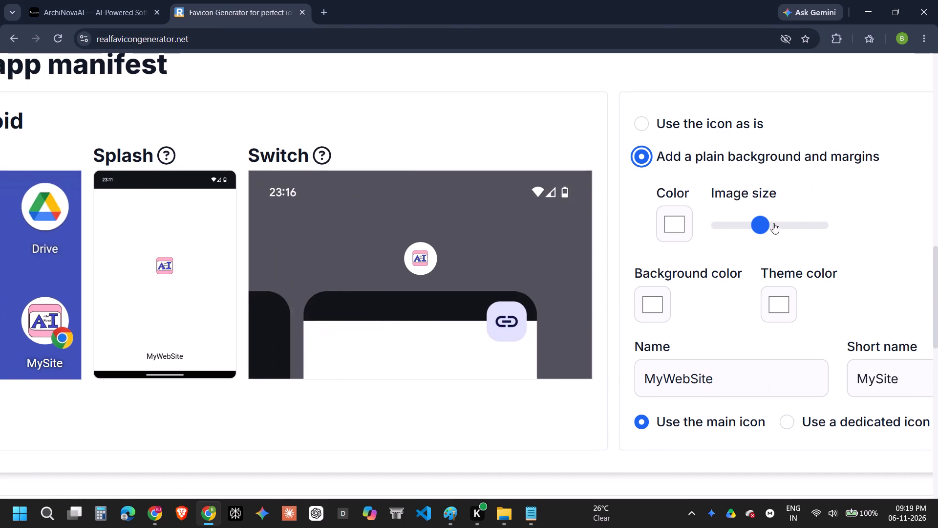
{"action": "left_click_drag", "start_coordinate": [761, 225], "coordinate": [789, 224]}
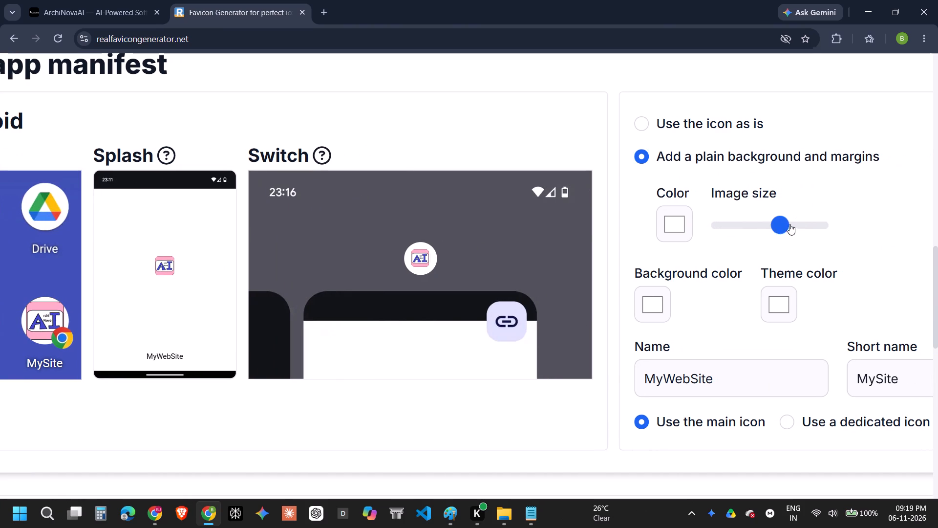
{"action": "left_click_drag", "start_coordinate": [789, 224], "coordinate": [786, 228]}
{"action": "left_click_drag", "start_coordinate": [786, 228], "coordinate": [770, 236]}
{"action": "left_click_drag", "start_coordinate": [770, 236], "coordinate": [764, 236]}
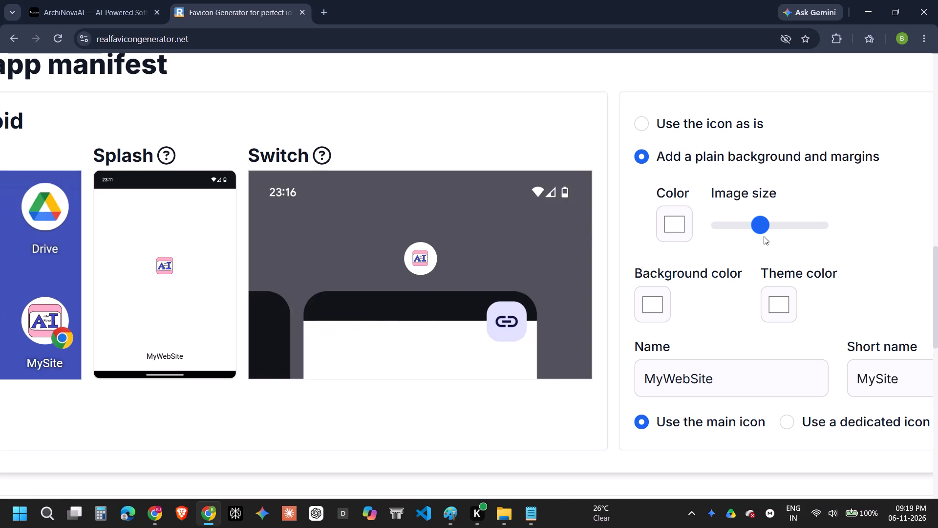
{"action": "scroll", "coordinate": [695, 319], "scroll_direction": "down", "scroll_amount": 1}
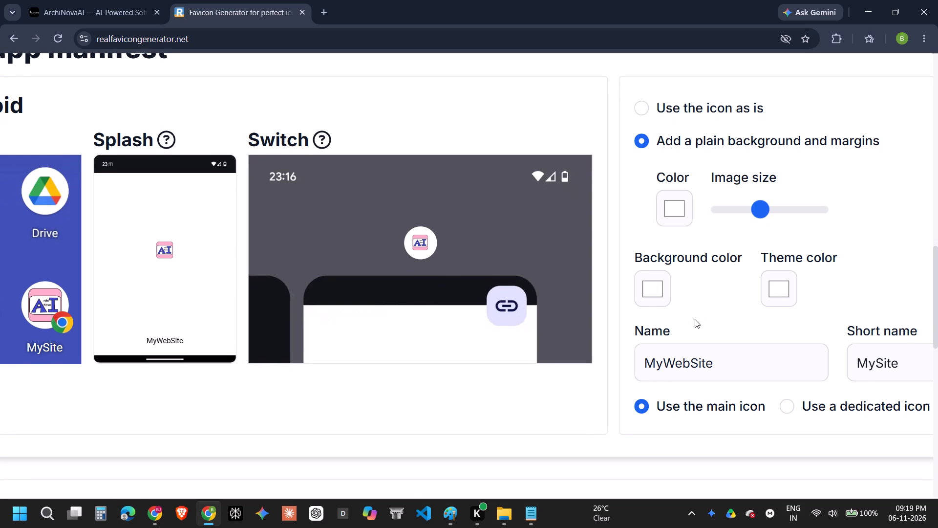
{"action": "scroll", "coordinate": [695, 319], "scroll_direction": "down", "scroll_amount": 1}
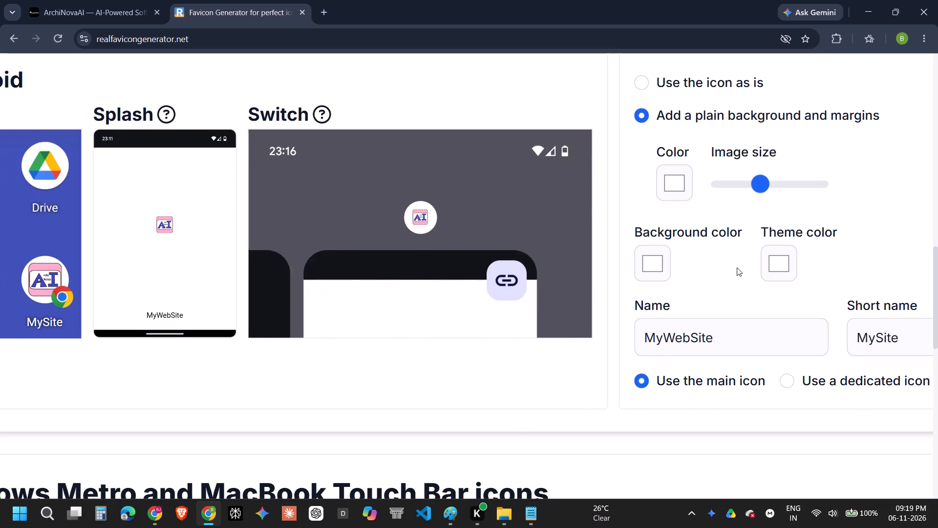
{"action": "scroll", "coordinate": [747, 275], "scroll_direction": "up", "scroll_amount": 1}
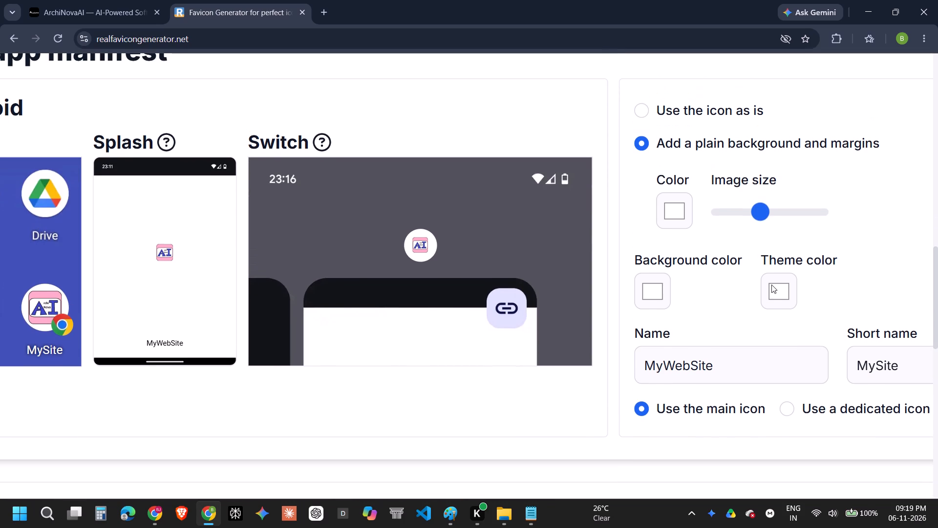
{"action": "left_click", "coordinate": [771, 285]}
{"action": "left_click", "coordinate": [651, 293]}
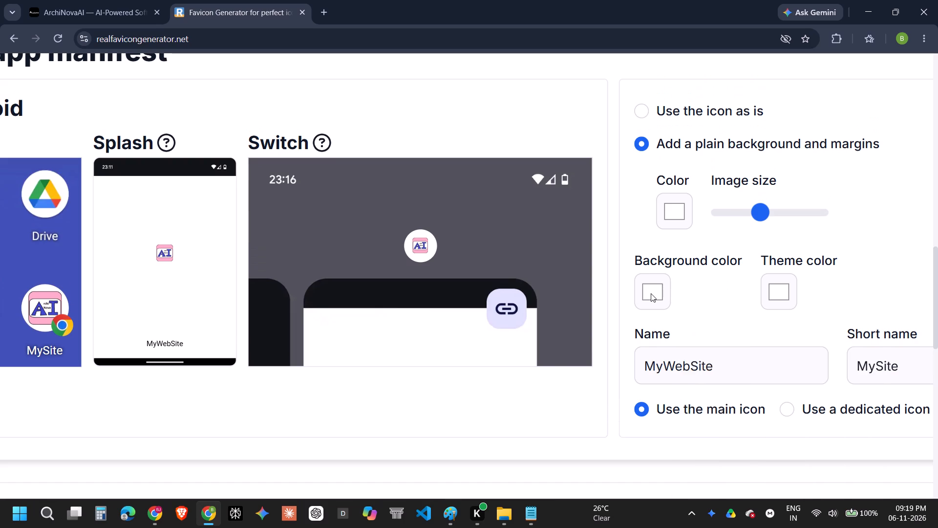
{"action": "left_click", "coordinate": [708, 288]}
Look over the remaining favicon path, version and metadata options, and generate the favicon package without changing them.
{"action": "scroll", "coordinate": [708, 288], "scroll_direction": "down", "scroll_amount": 1}
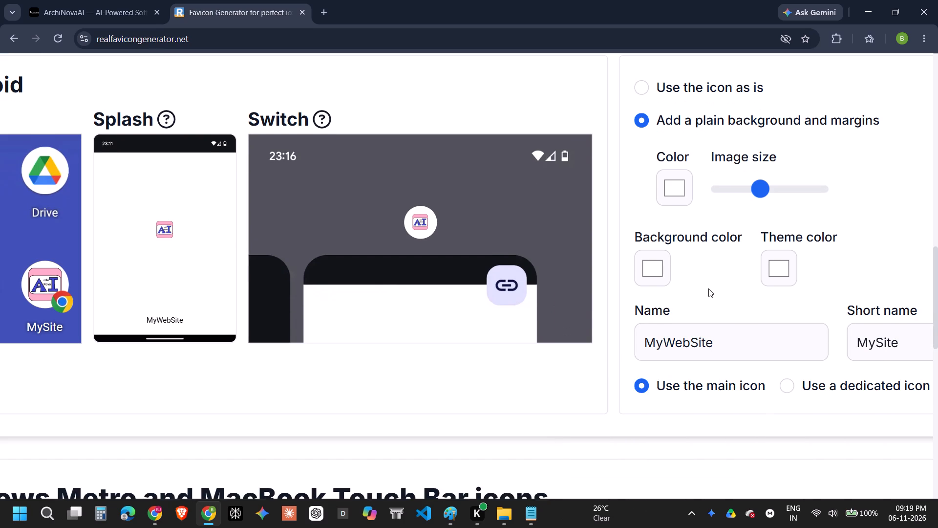
{"action": "scroll", "coordinate": [708, 288], "scroll_direction": "down", "scroll_amount": 1}
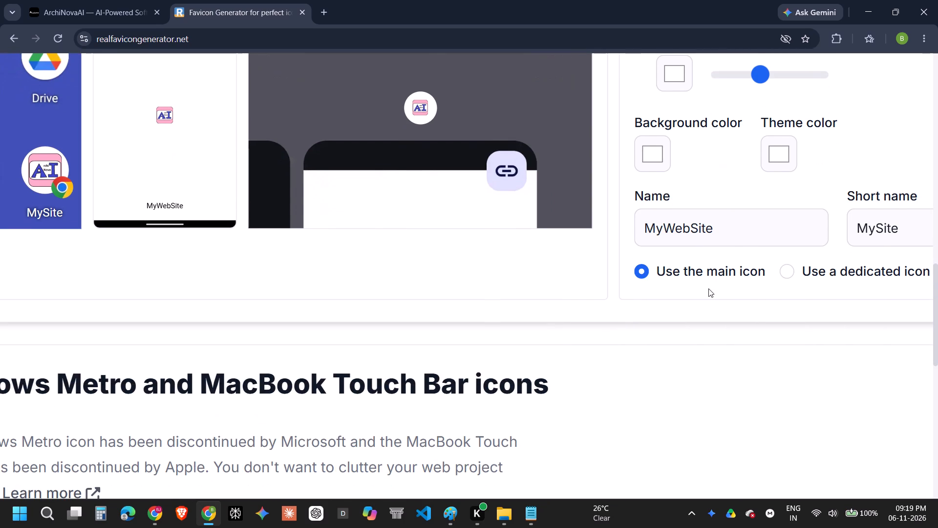
{"action": "scroll", "coordinate": [432, 323], "scroll_direction": "down", "scroll_amount": 4}
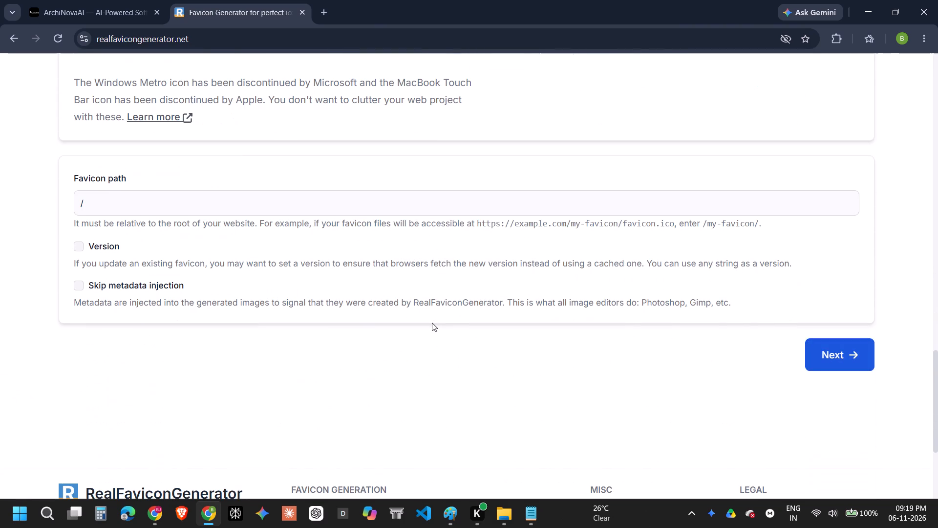
{"action": "scroll", "coordinate": [432, 323], "scroll_direction": "down", "scroll_amount": 1}
{"action": "scroll", "coordinate": [432, 323], "scroll_direction": "up", "scroll_amount": 1}
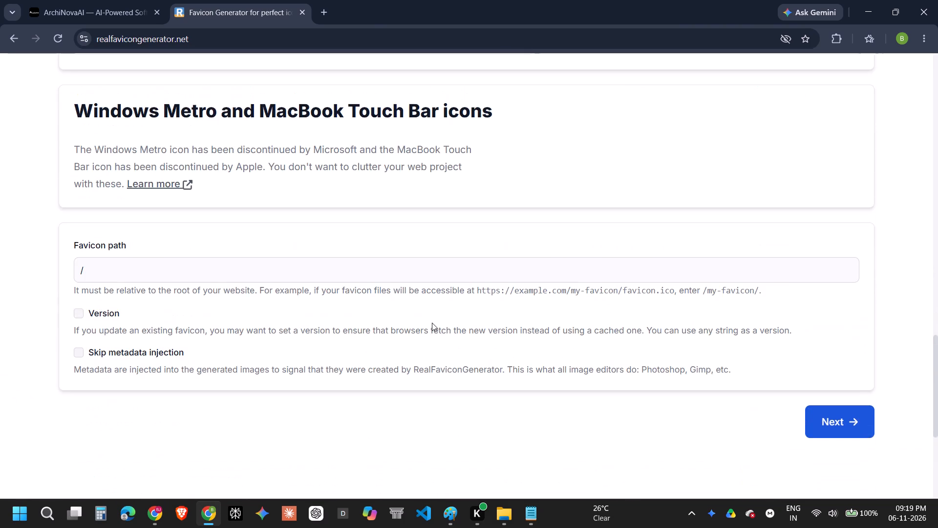
{"action": "scroll", "coordinate": [432, 323], "scroll_direction": "down", "scroll_amount": 4}
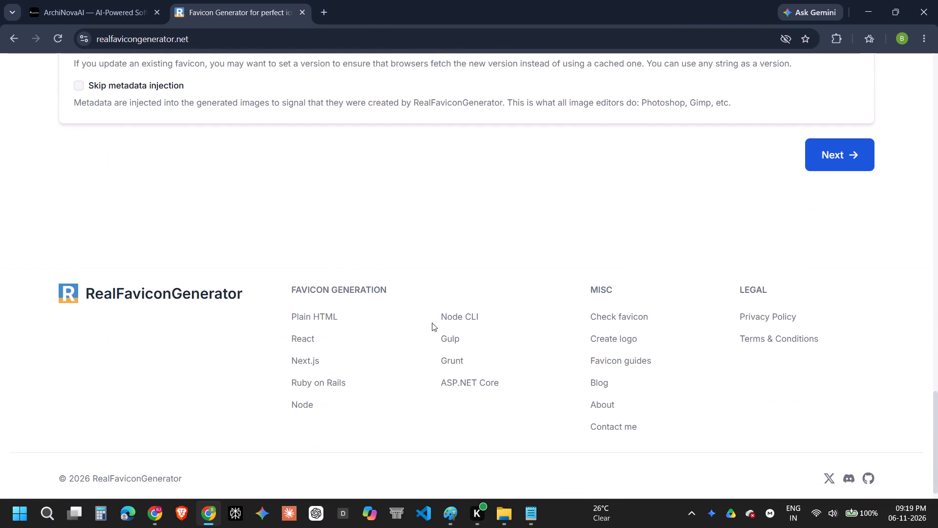
{"action": "scroll", "coordinate": [432, 323], "scroll_direction": "up", "scroll_amount": 2}
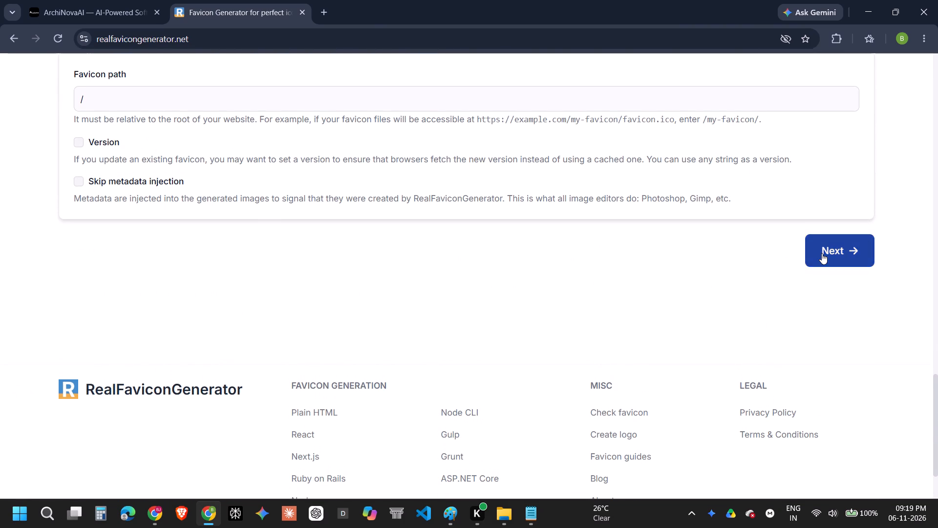
{"action": "left_click", "coordinate": [822, 253]}
Download the HTML favicon package and open the downloaded zip archive in File Explorer.
{"action": "scroll", "coordinate": [523, 251], "scroll_direction": "down", "scroll_amount": 1}
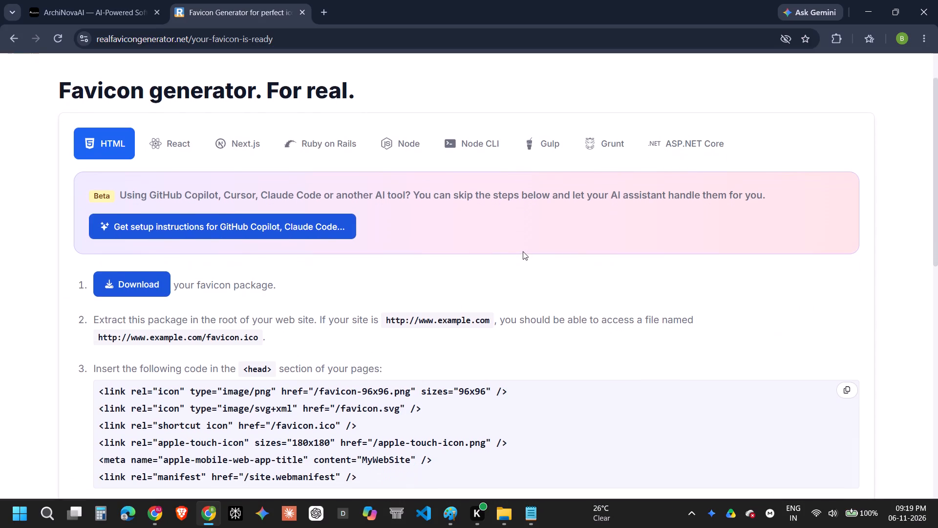
{"action": "scroll", "coordinate": [523, 251], "scroll_direction": "down", "scroll_amount": 2}
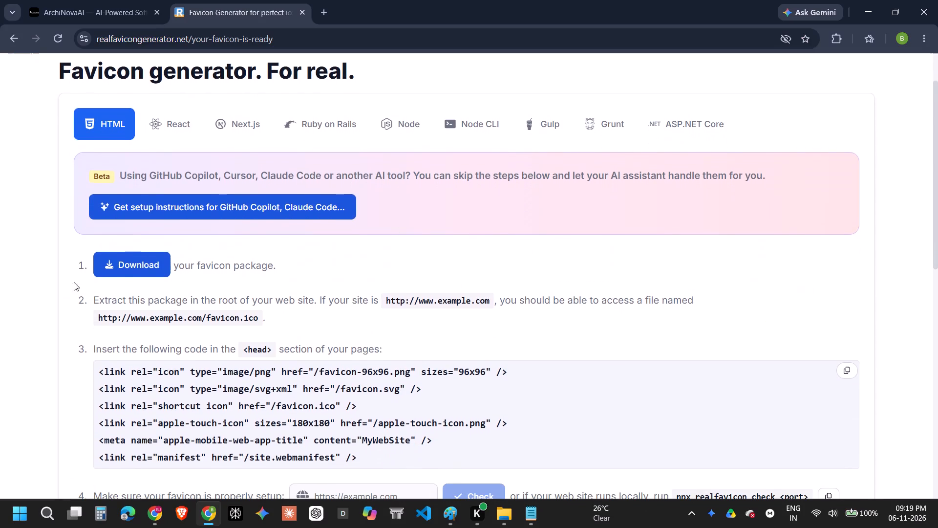
{"action": "left_click", "coordinate": [126, 264]}
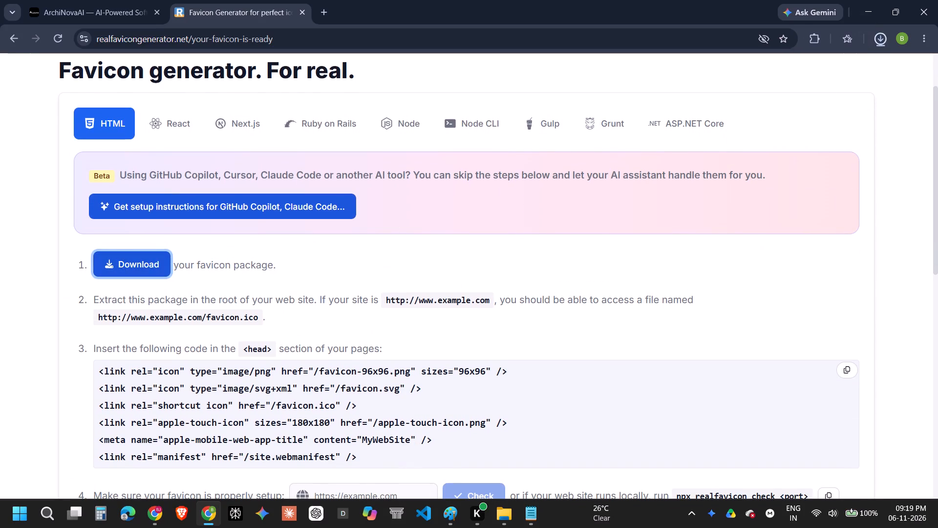
{"action": "left_click", "coordinate": [728, 64]}
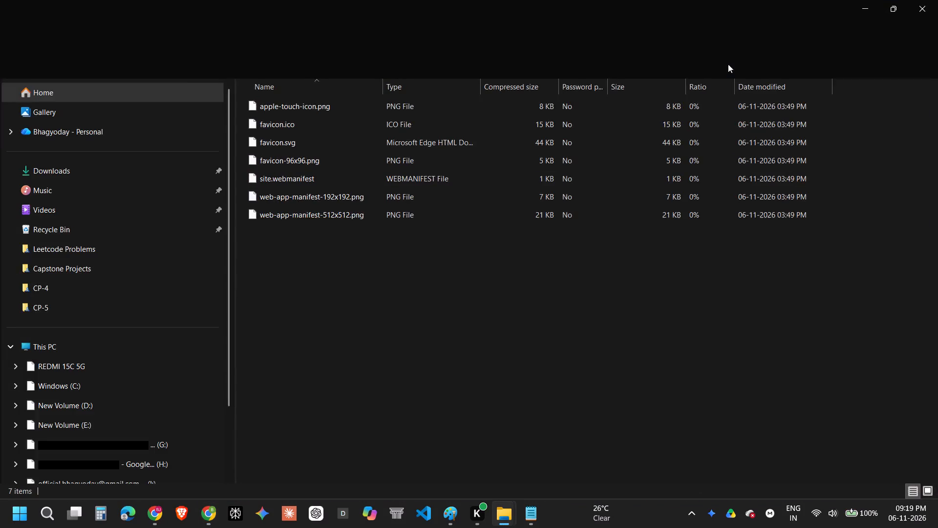
Open favicon.svg from the archive in Edge, examine the whole logo, and close it.
{"action": "double_click", "coordinate": [281, 143]}
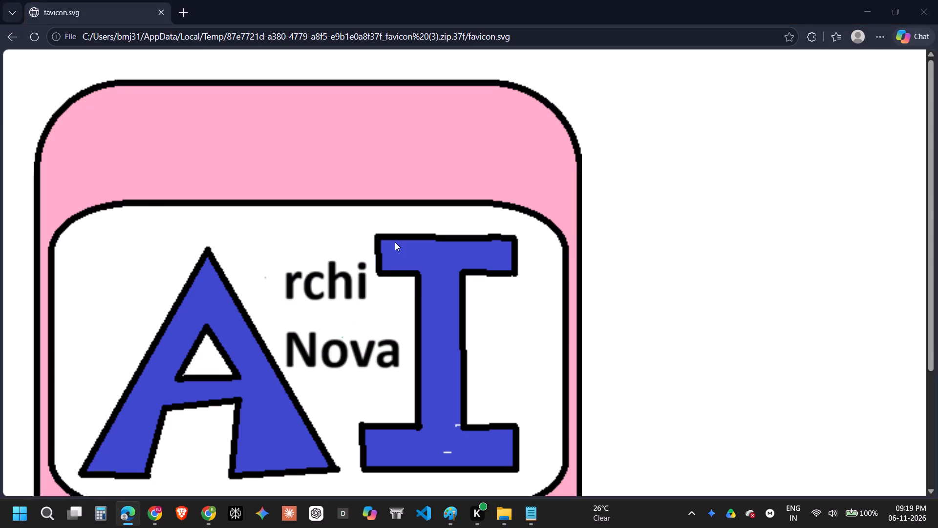
{"action": "left_click", "coordinate": [191, 176]}
{"action": "scroll", "coordinate": [247, 233], "scroll_direction": "down", "scroll_amount": 1}
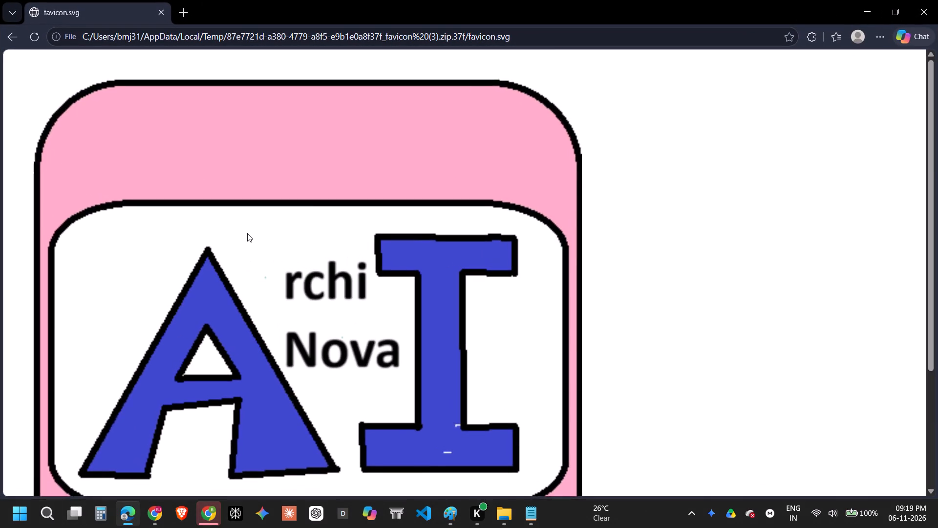
{"action": "scroll", "coordinate": [247, 233], "scroll_direction": "down", "scroll_amount": 2}
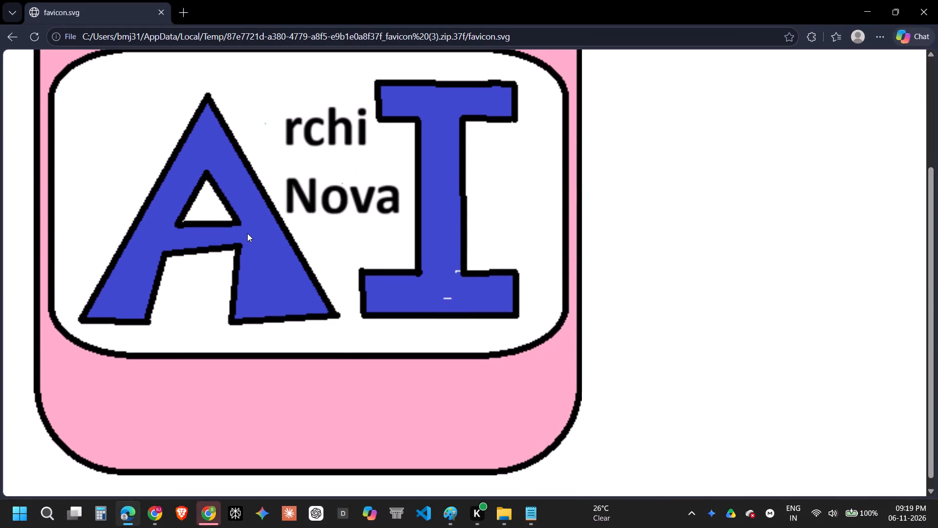
{"action": "scroll", "coordinate": [247, 233], "scroll_direction": "down", "scroll_amount": 1}
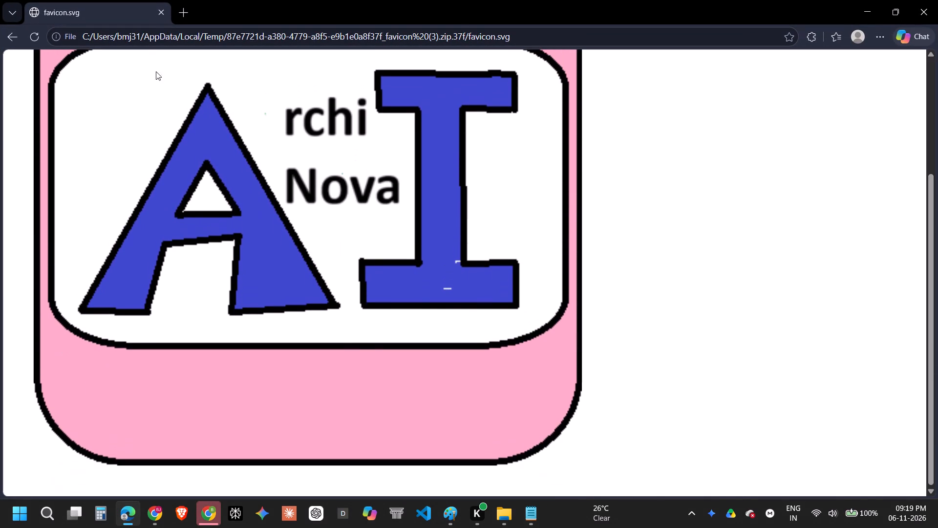
{"action": "left_click", "coordinate": [162, 10]}
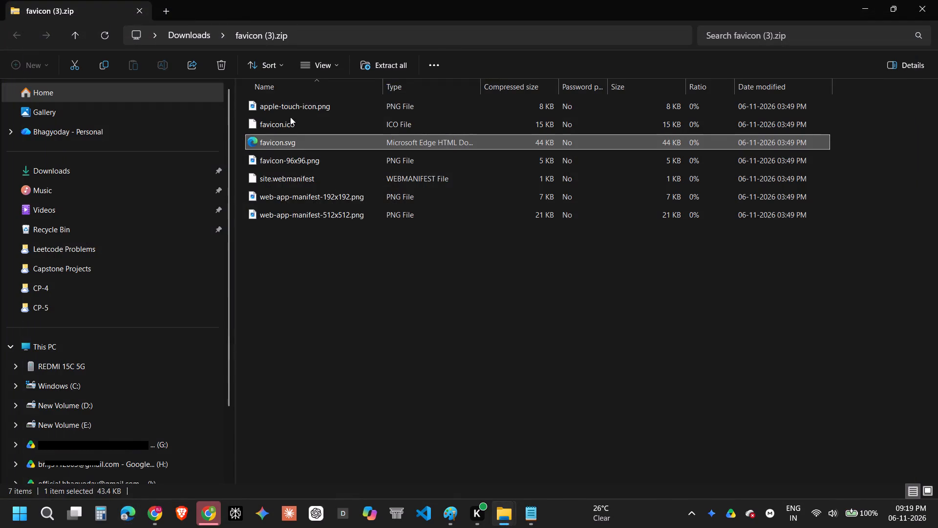
Open favicon-96x96.png from the archive in Photos and enlarge it to examine the logo.
{"action": "double_click", "coordinate": [276, 167]}
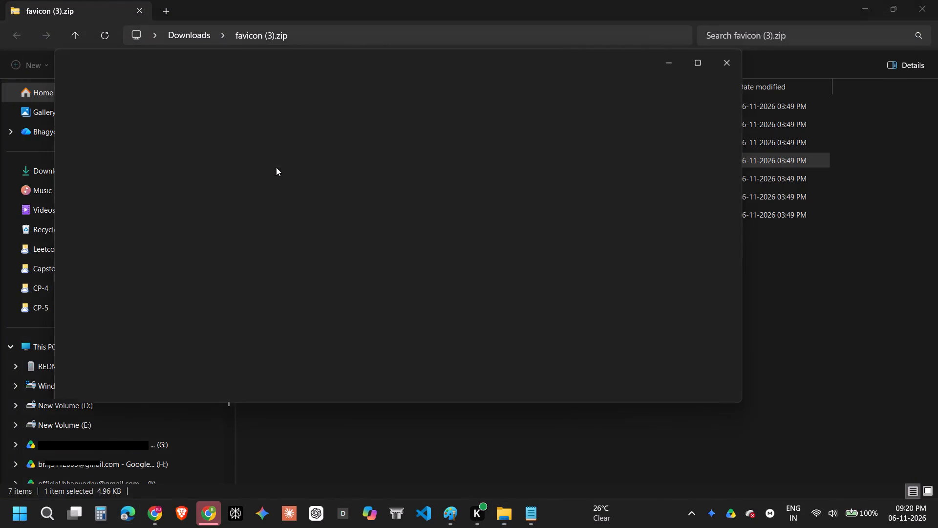
{"action": "scroll", "coordinate": [413, 213], "scroll_direction": "up", "scroll_amount": 16, "text": "ctrl"}
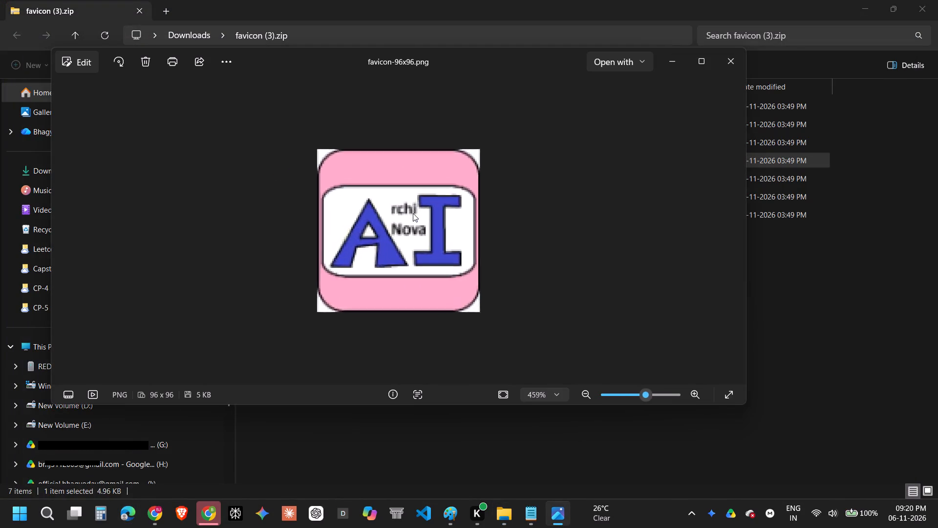
Magnify favicon-96x96.png to 800% to examine the logo's lettering and edges, and close the image.
{"action": "scroll", "coordinate": [413, 213], "scroll_direction": "up", "scroll_amount": 9, "text": "ctrl"}
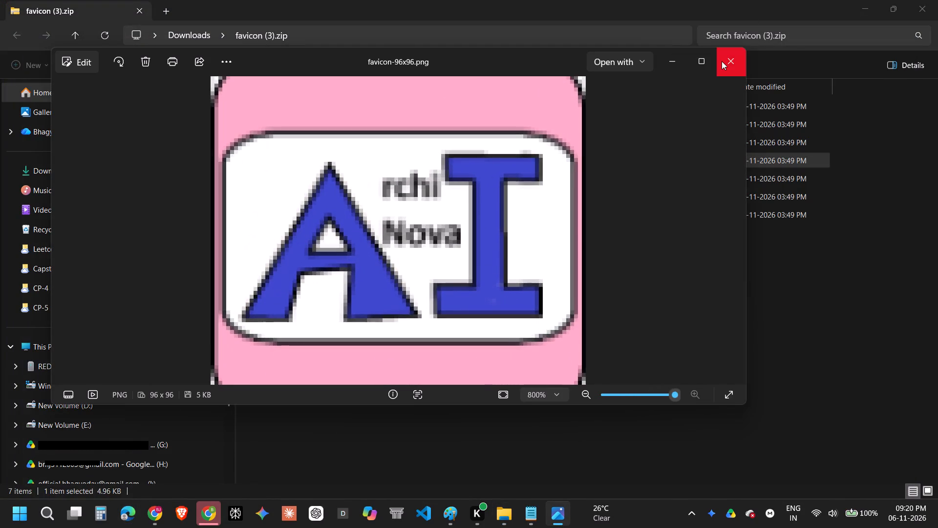
{"action": "left_click", "coordinate": [722, 61]}
Open apple-touch-icon.png from the archive in Photos to examine it, and close both the image and the archive window.
{"action": "double_click", "coordinate": [268, 113]}
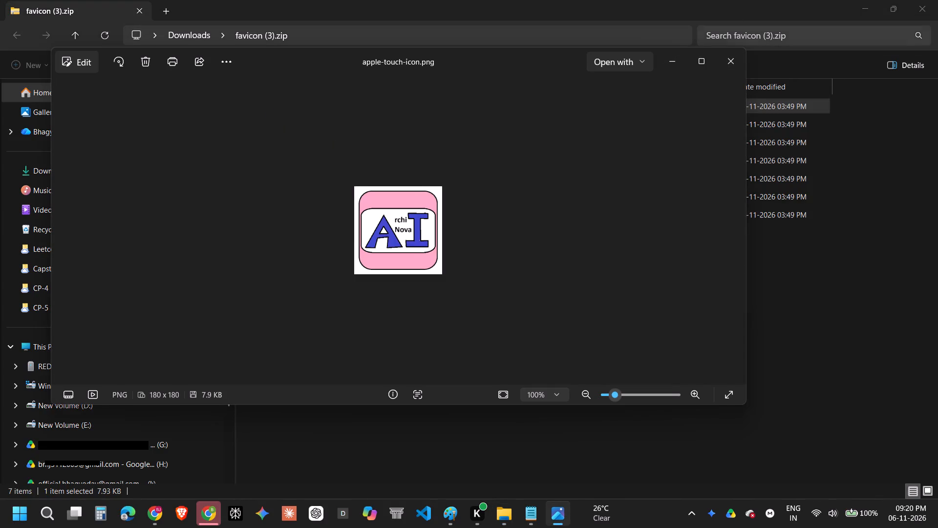
{"action": "left_click", "coordinate": [728, 54]}
{"action": "left_click", "coordinate": [937, 0]}
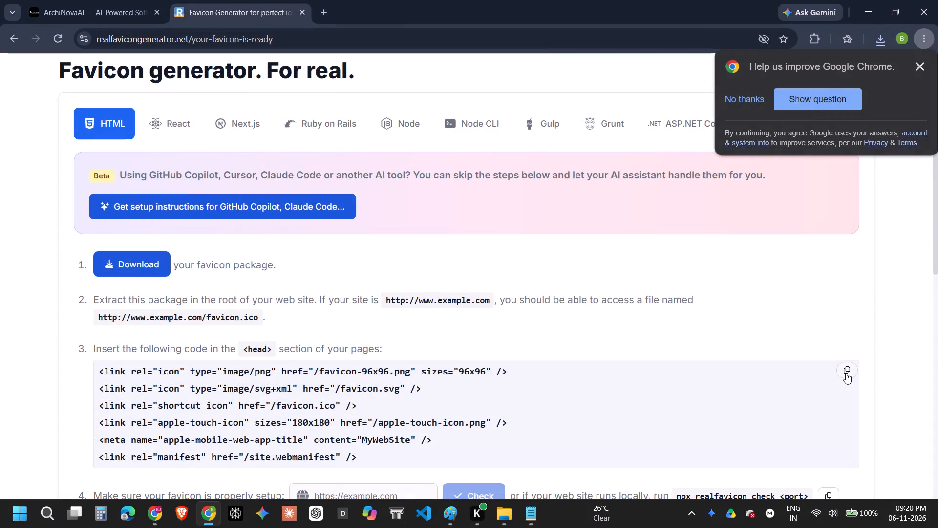
View the Next.js installation instructions on the RealFaviconGenerator results page and return to the HTML instructions.
{"action": "left_click", "coordinate": [239, 131]}
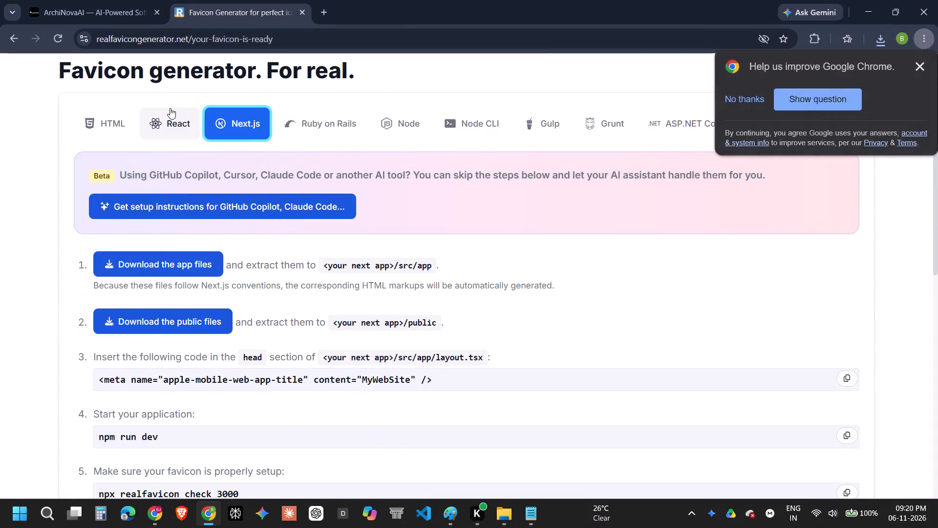
{"action": "left_click", "coordinate": [127, 118]}
Close the Chrome window and the File Explorer window showing the Downloads folder.
{"action": "left_click", "coordinate": [934, 0]}
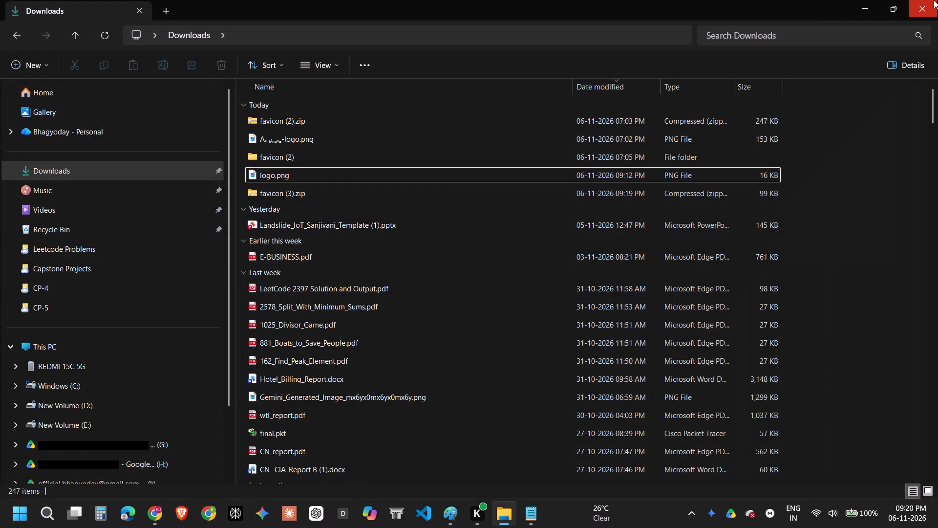
{"action": "left_click", "coordinate": [937, 0]}
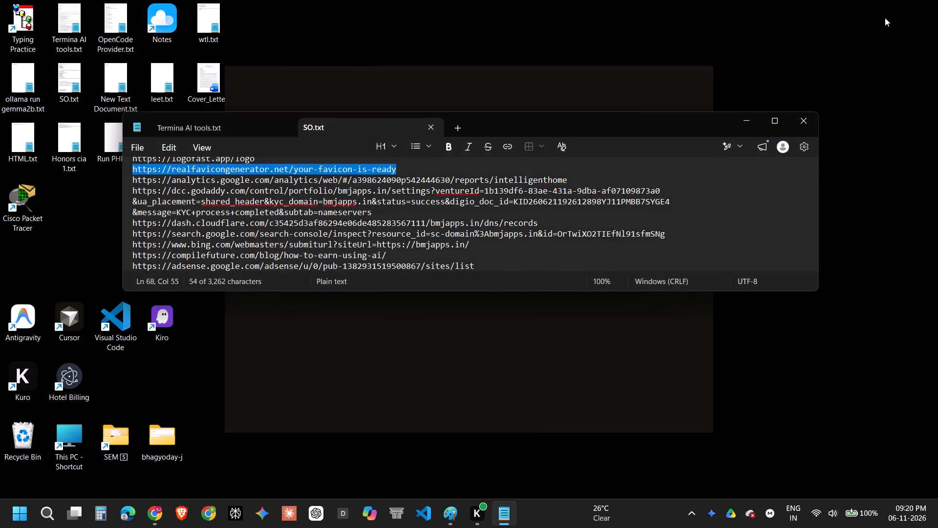
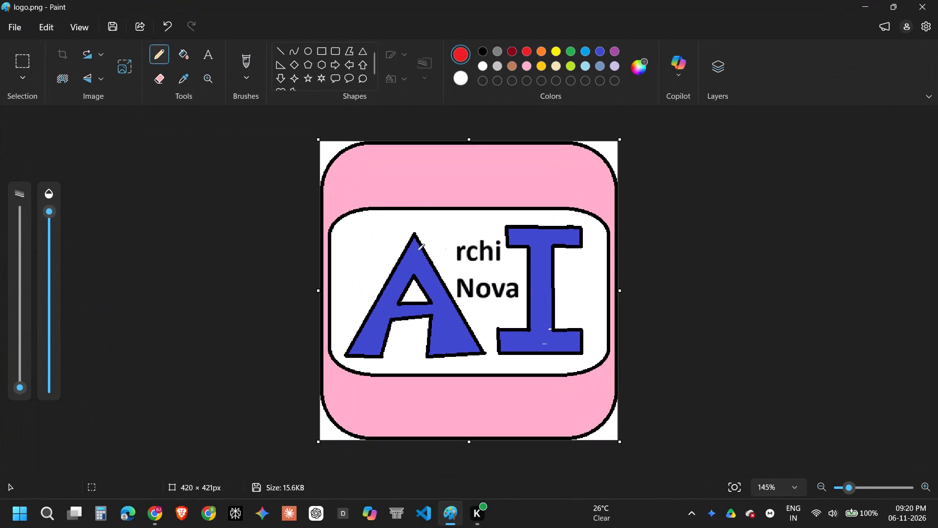
Close the Paint window showing logo.png.
{"action": "scroll", "coordinate": [417, 215], "scroll_direction": "up", "scroll_amount": 2}
{"action": "left_click", "coordinate": [937, 0]}
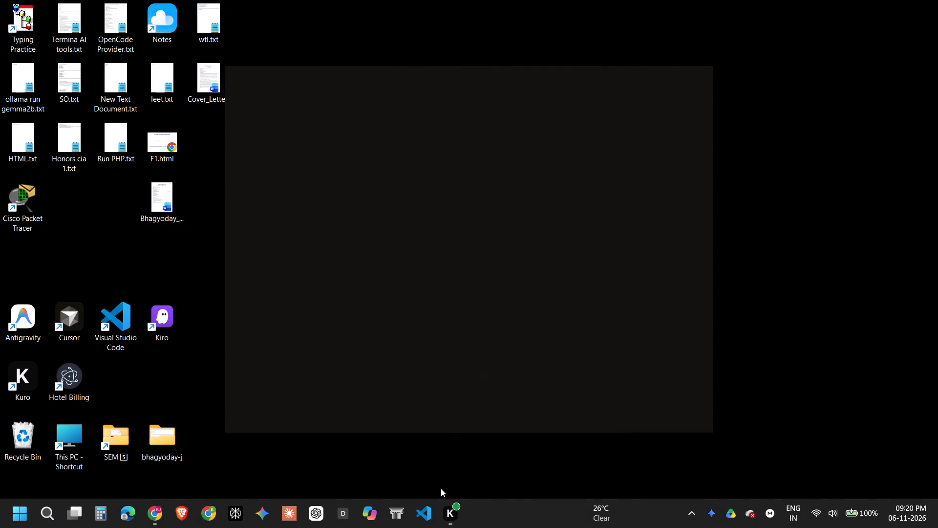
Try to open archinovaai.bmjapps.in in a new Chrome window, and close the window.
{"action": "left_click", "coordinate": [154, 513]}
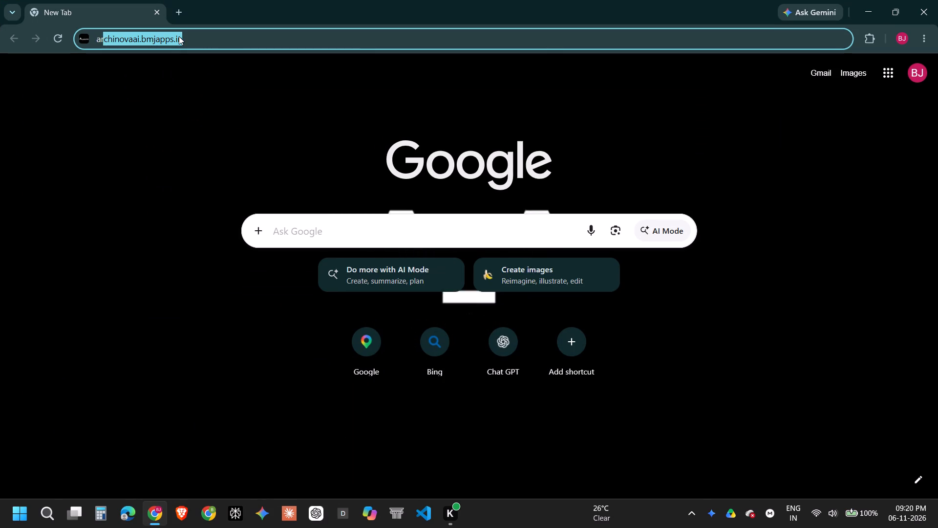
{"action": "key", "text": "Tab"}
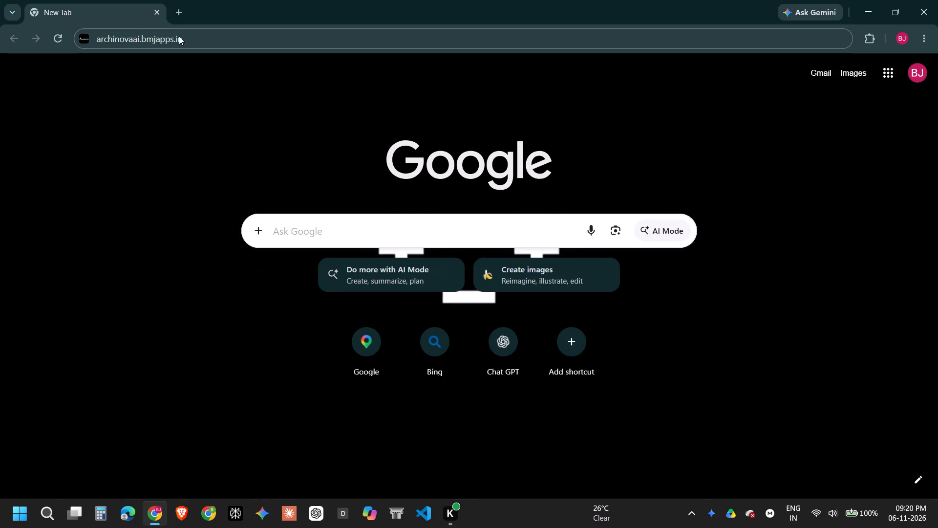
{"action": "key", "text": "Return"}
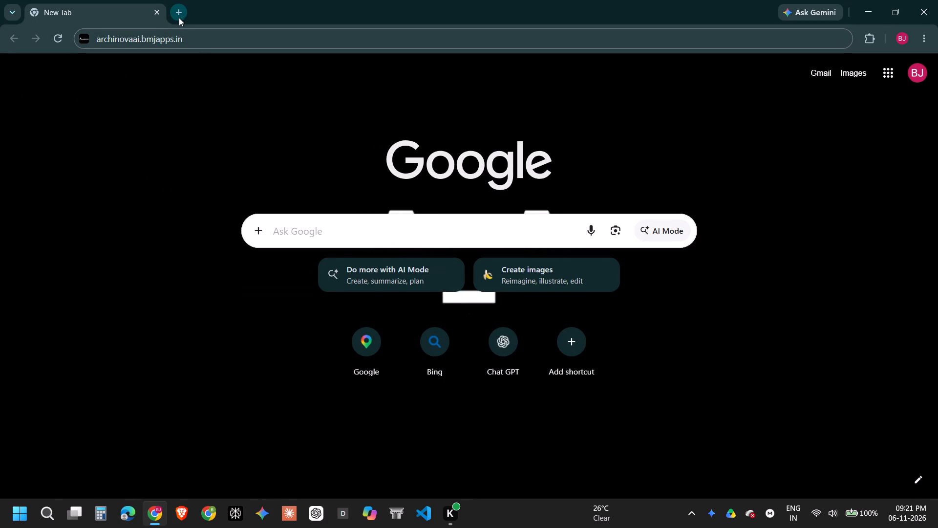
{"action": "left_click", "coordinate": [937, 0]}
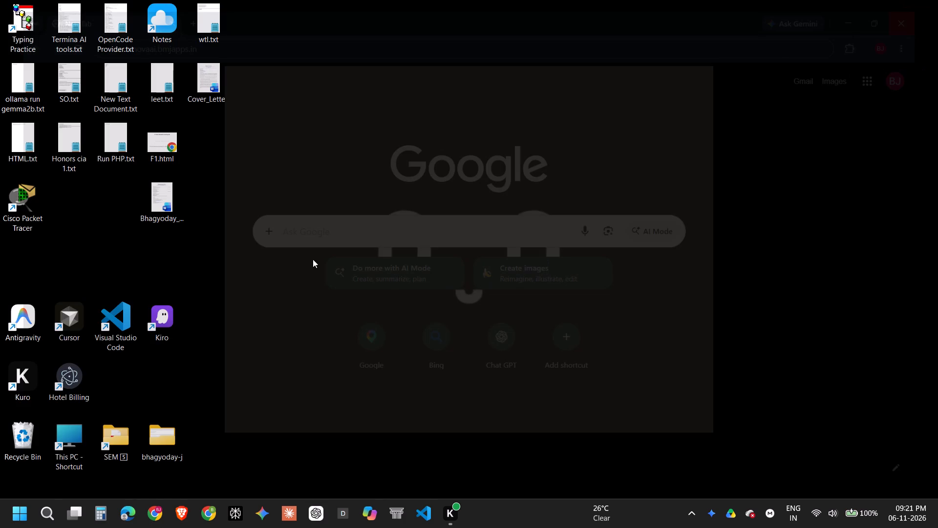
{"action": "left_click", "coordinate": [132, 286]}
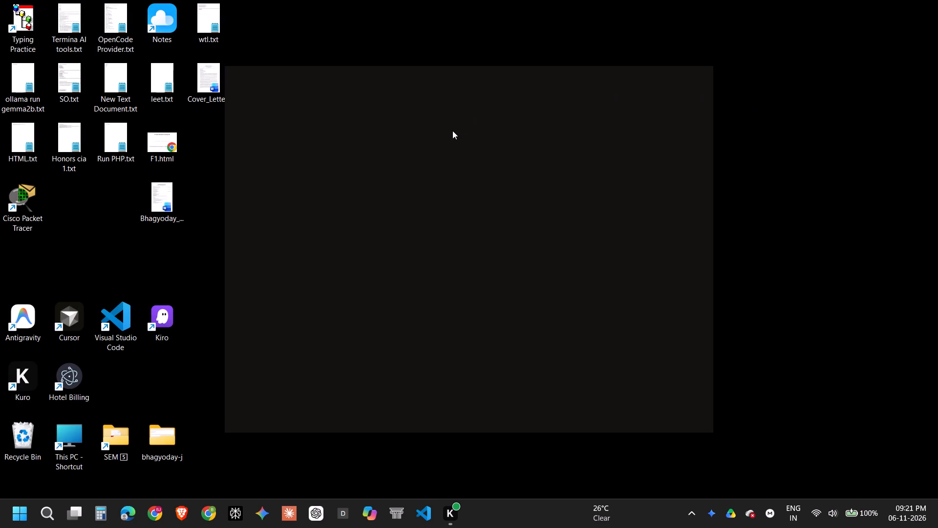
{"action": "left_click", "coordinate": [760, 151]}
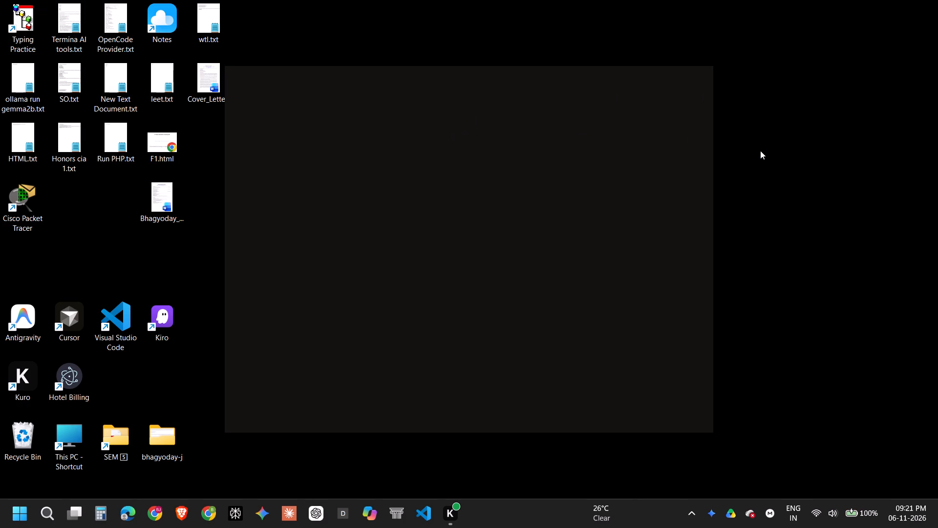